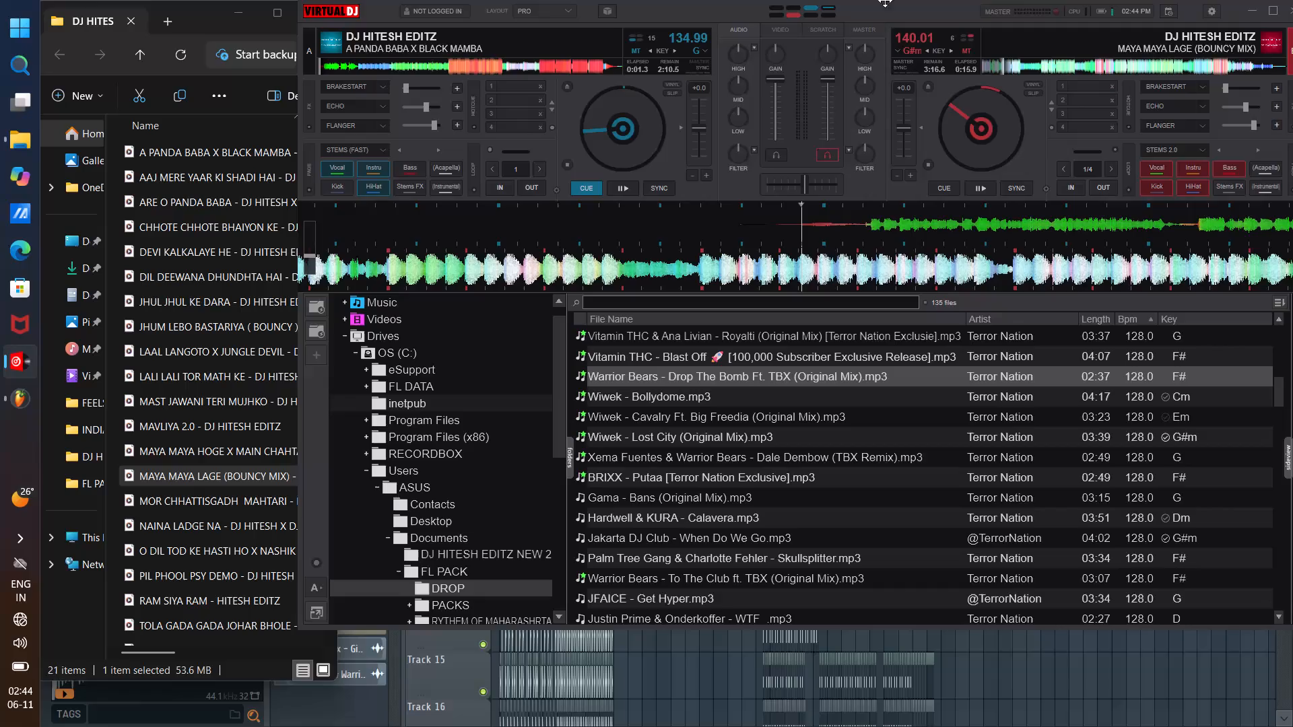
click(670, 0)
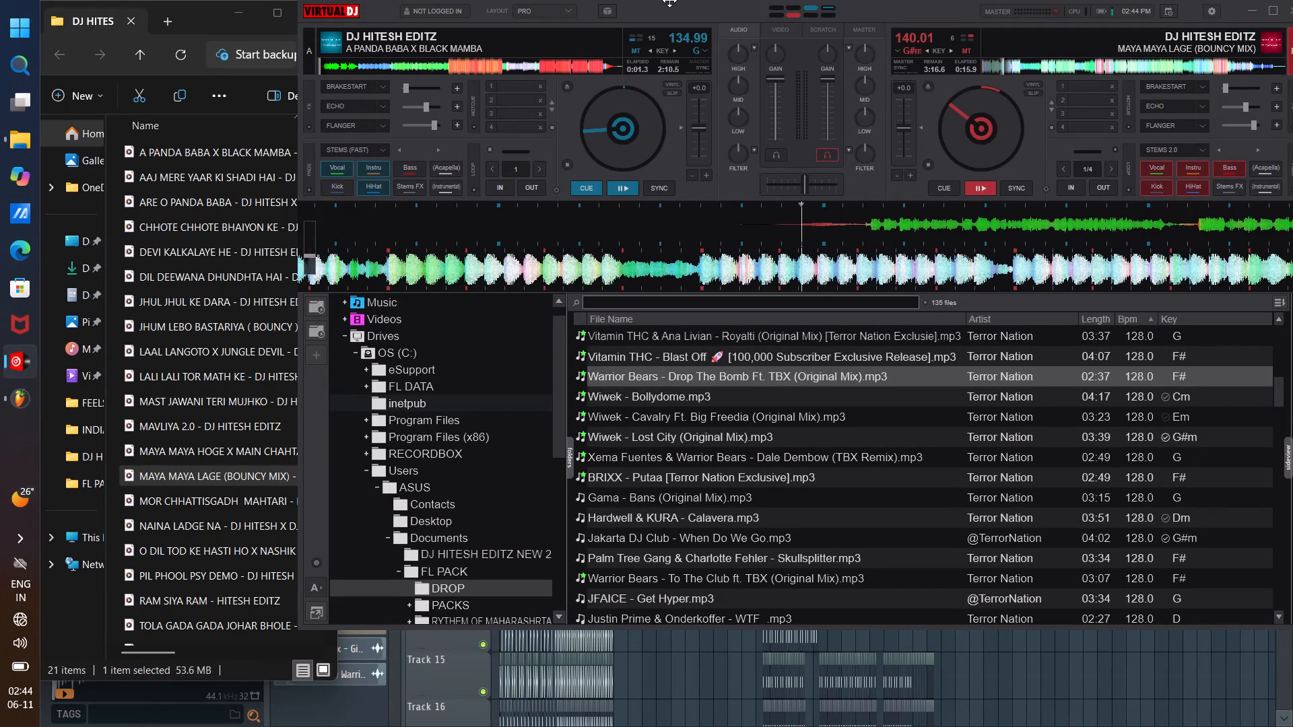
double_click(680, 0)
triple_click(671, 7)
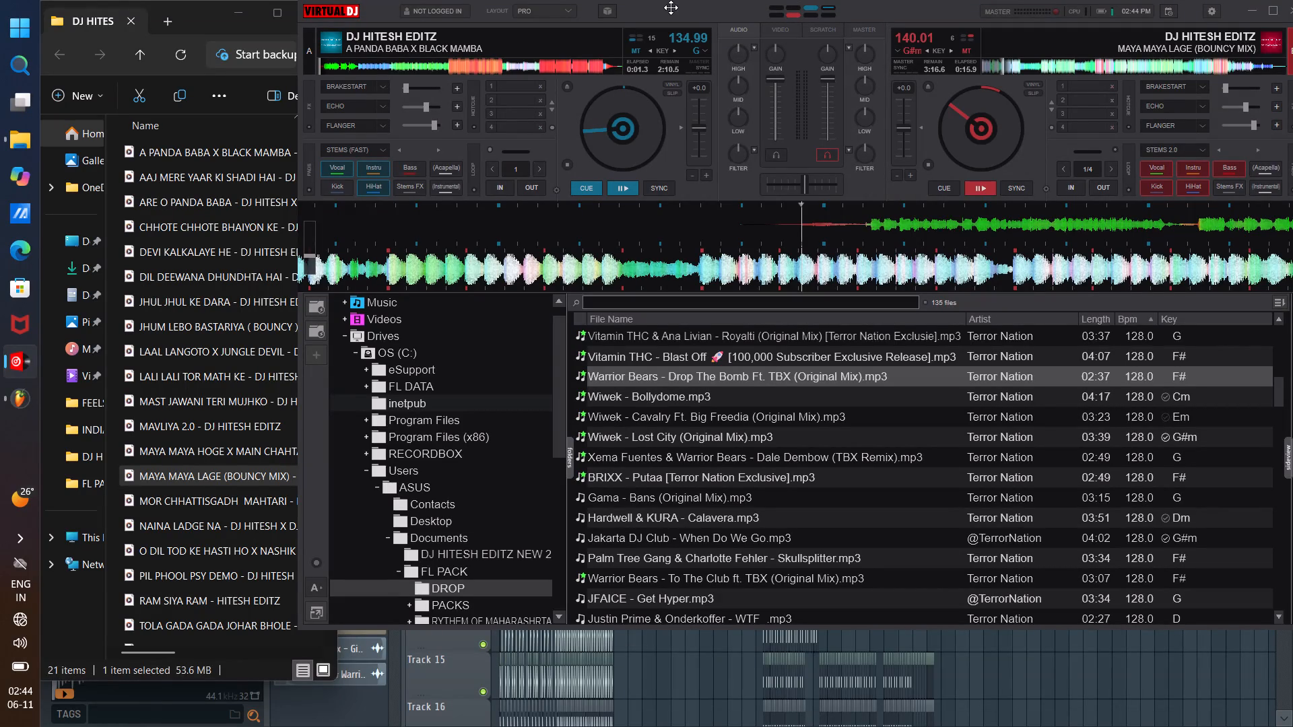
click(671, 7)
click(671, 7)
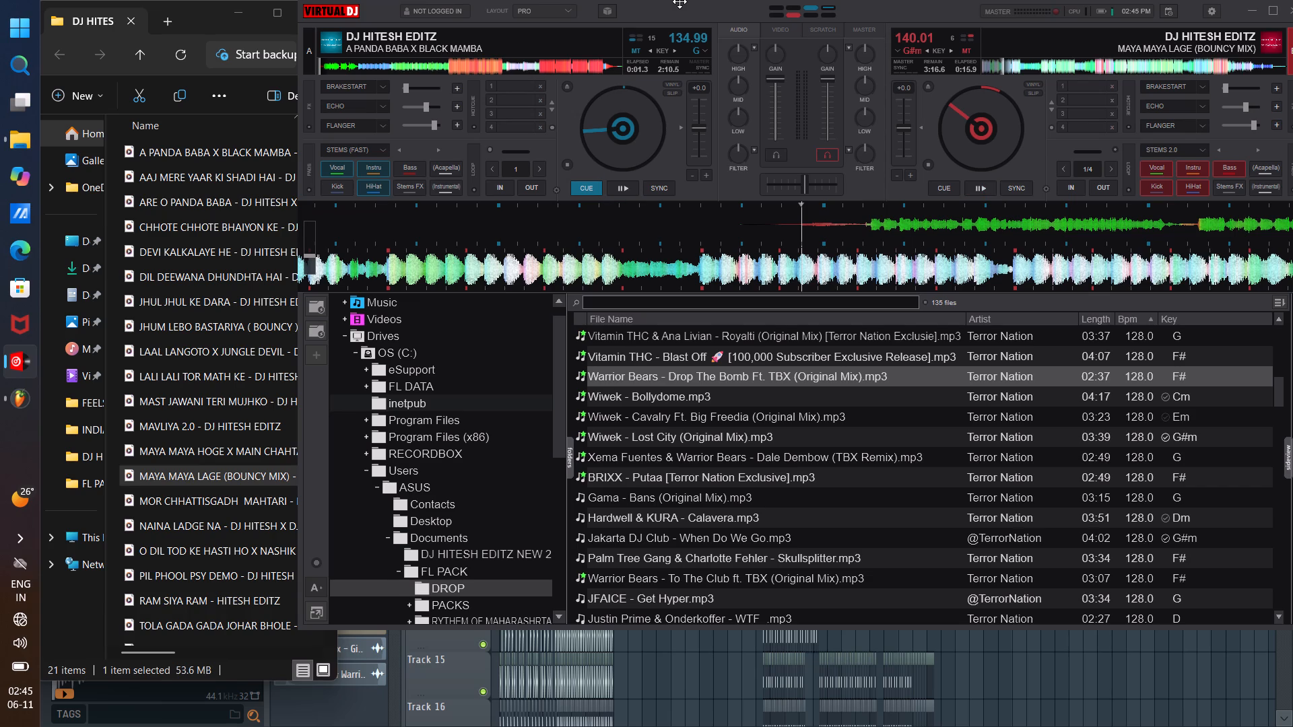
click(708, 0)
Listen to MAYA MAYA LAGE (BOUNCY MIX) from its beginning on the second deck, pausing and resuming playback.
drag(1006, 68, 921, 58)
key(space)
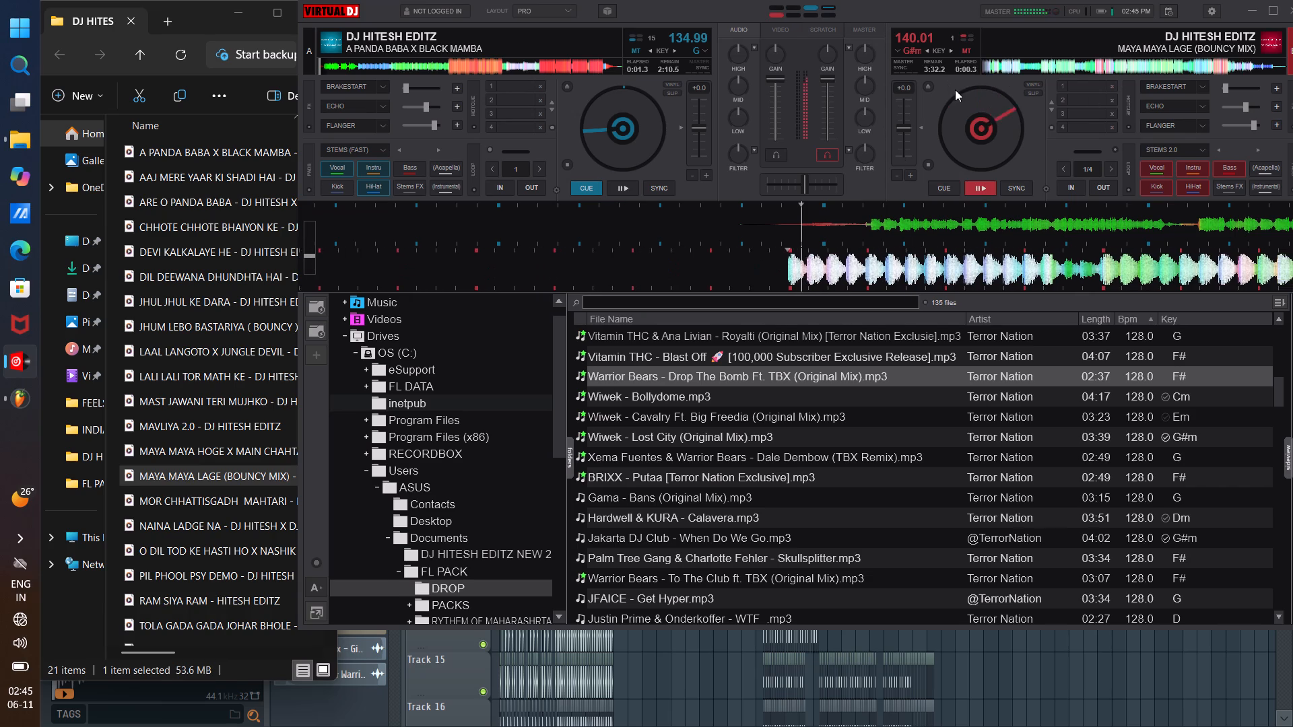
scroll(820, 91, up, 3)
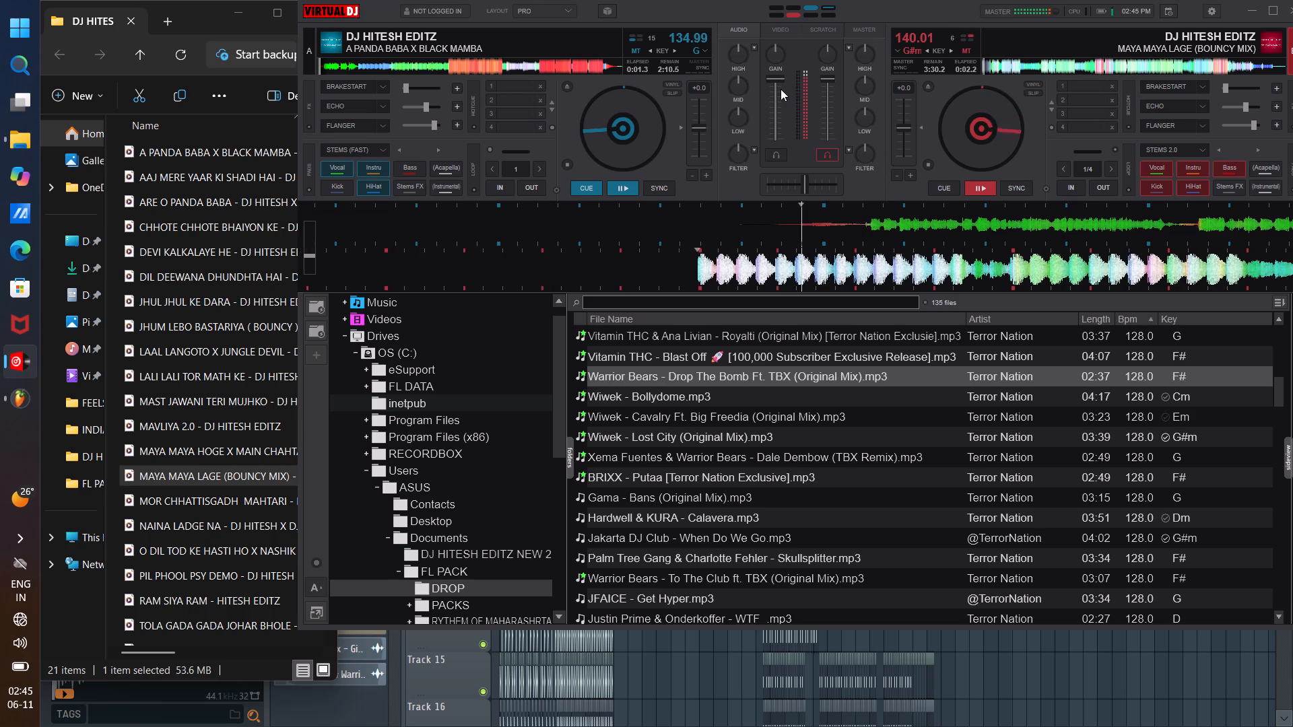
scroll(826, 95, up, 4)
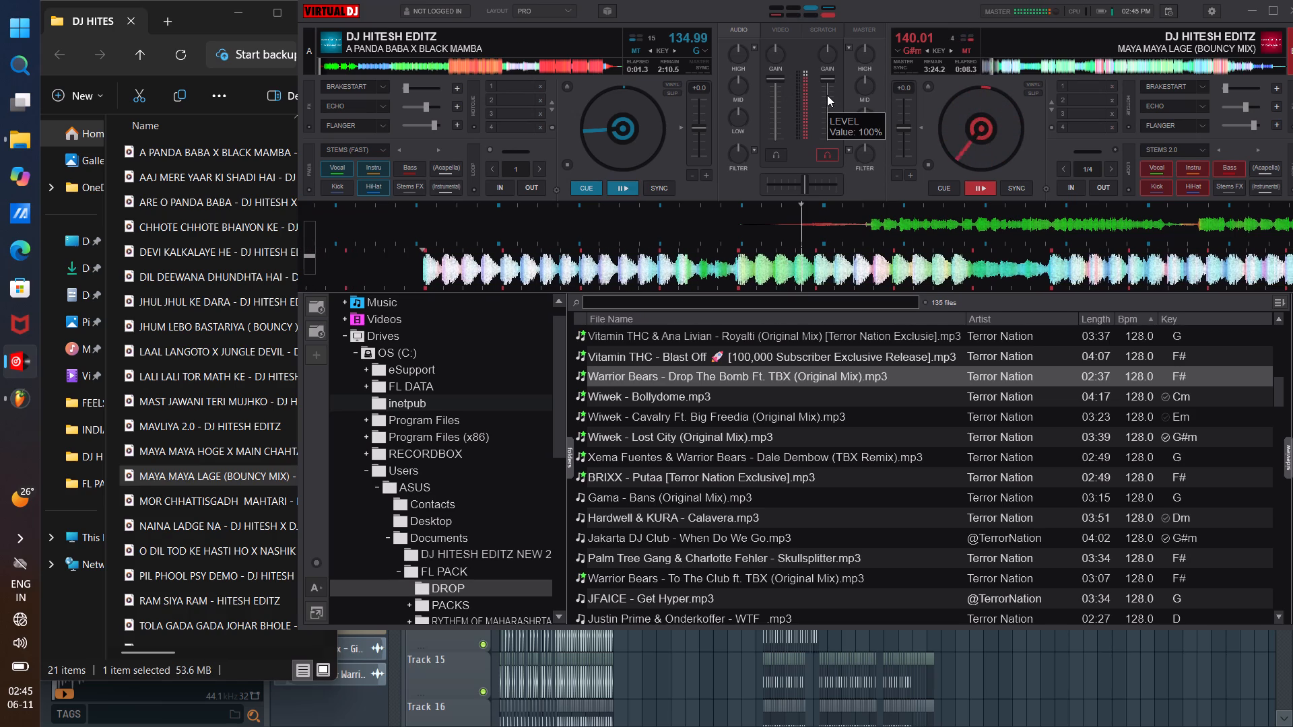
key(space)
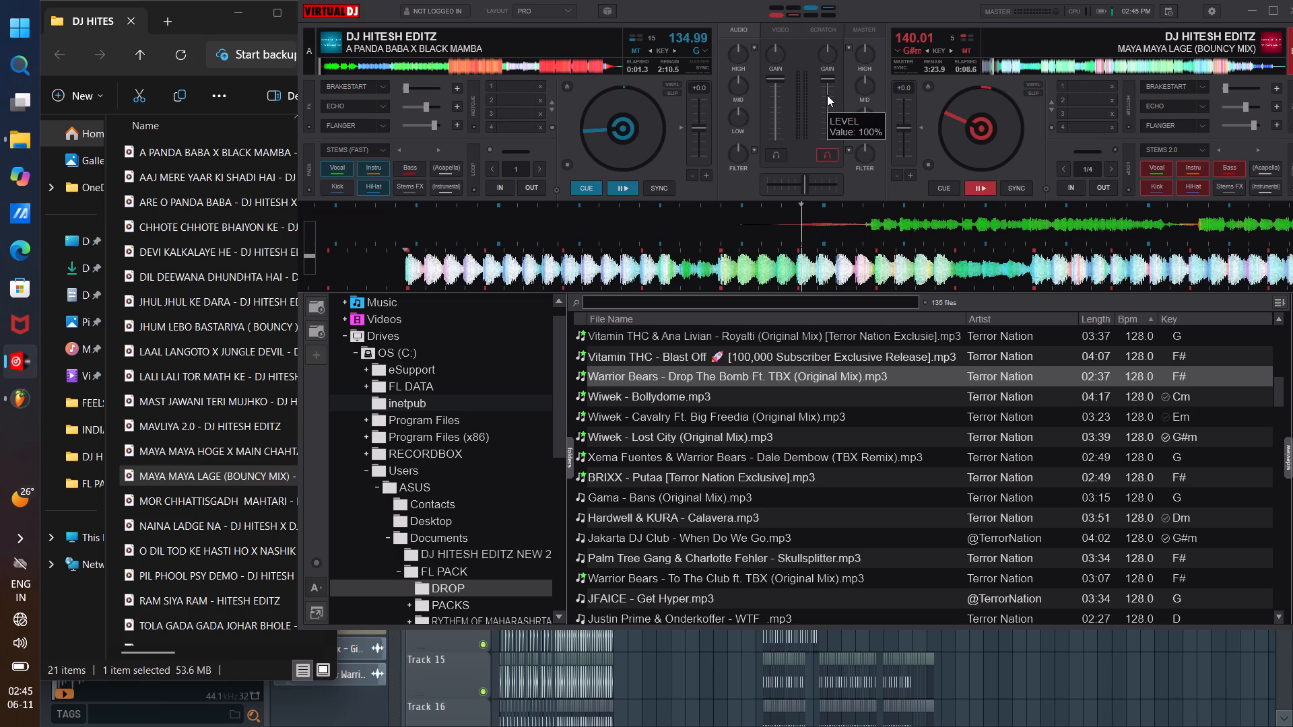
key(space)
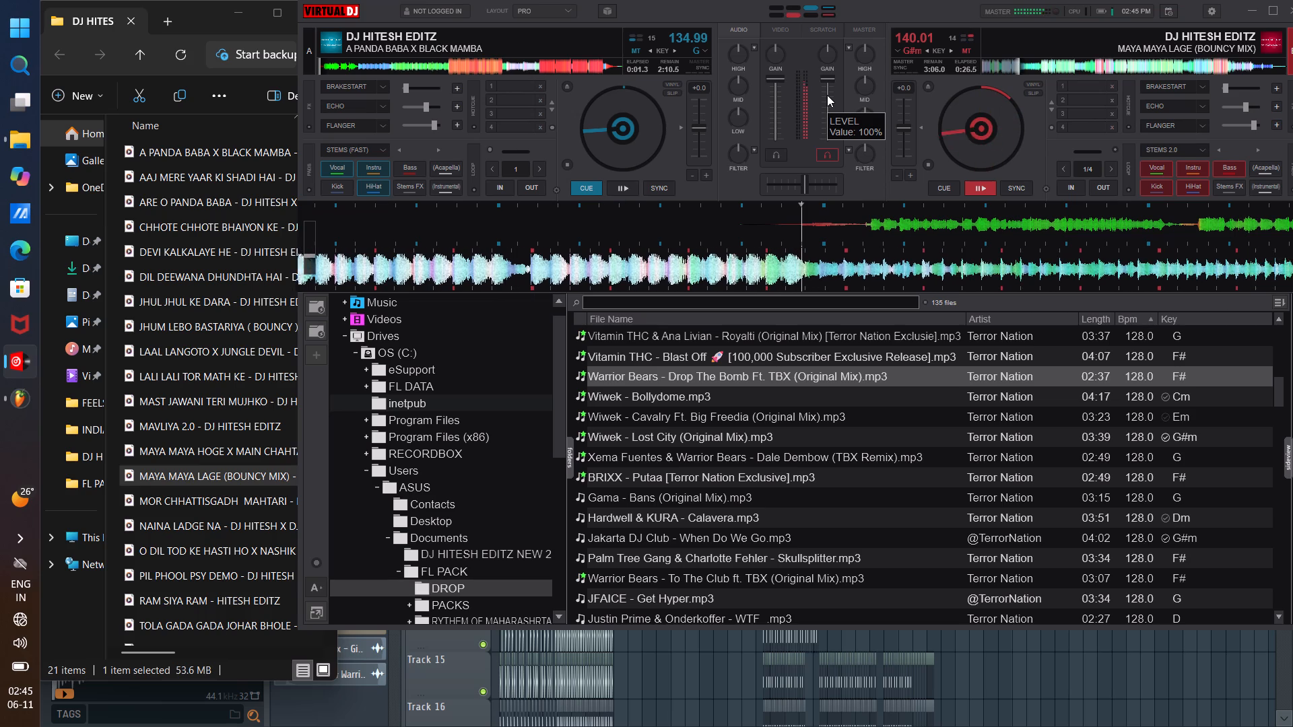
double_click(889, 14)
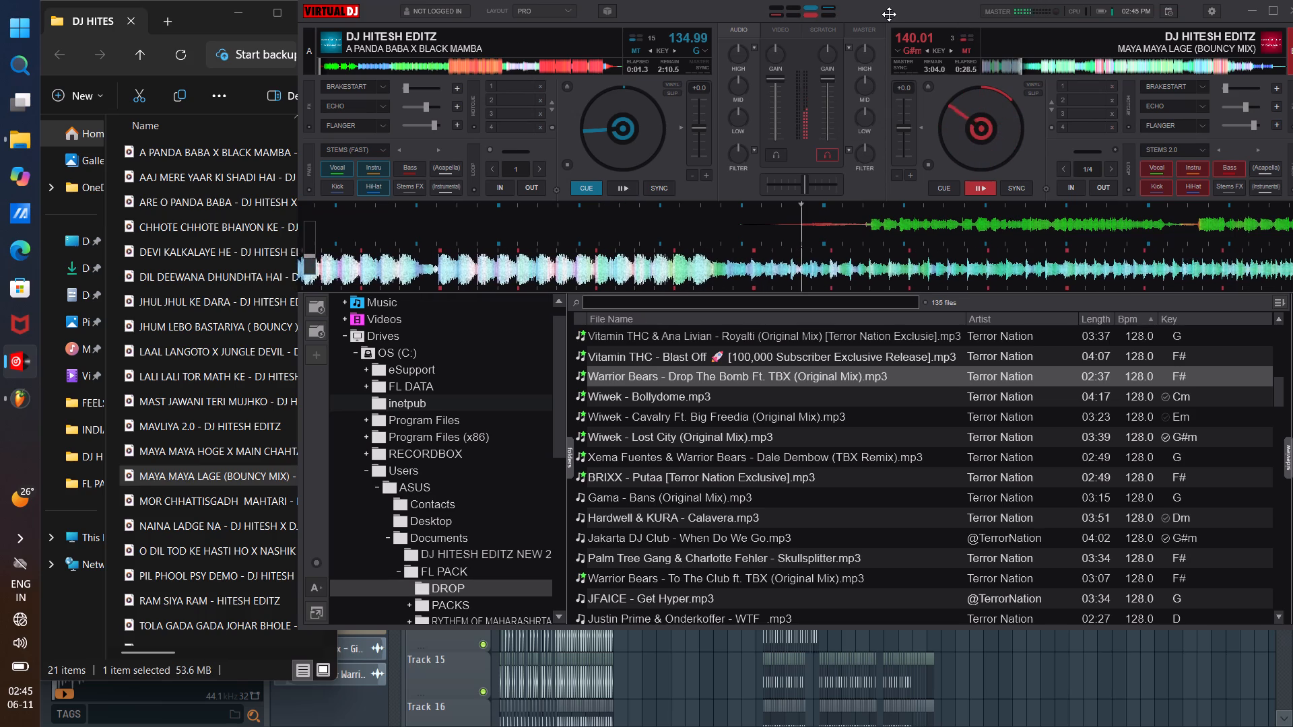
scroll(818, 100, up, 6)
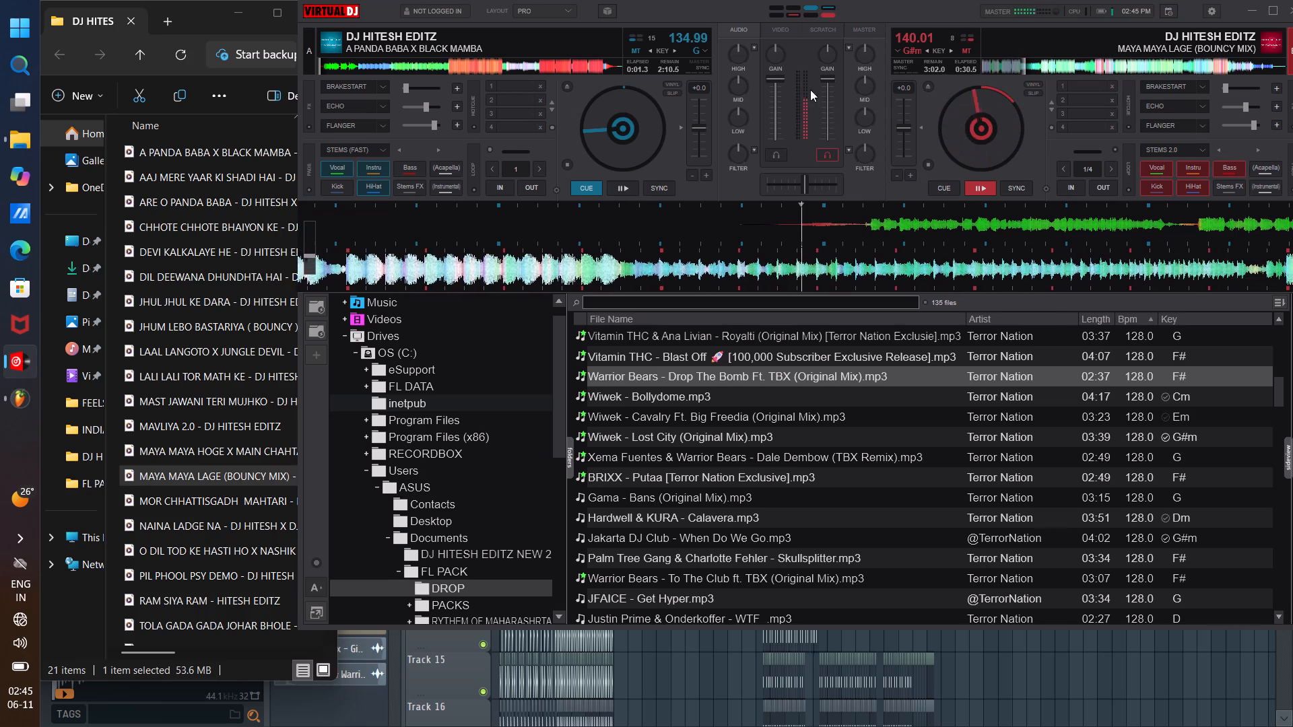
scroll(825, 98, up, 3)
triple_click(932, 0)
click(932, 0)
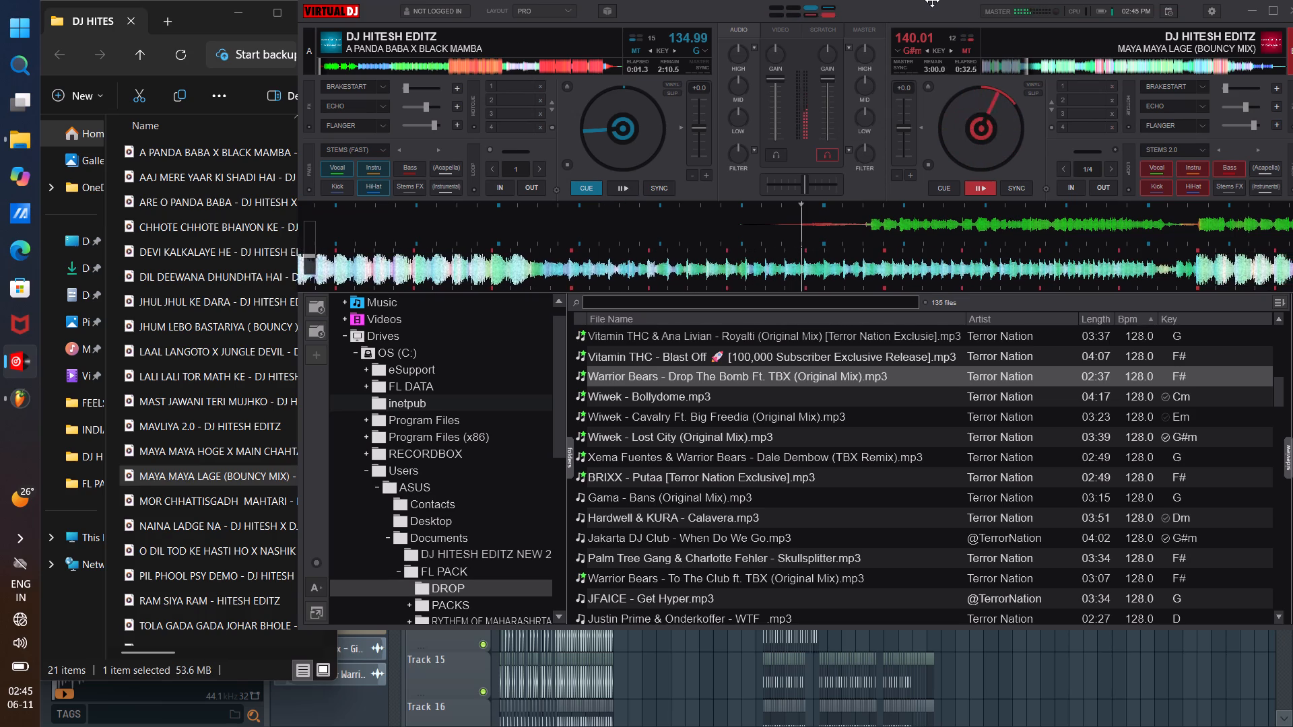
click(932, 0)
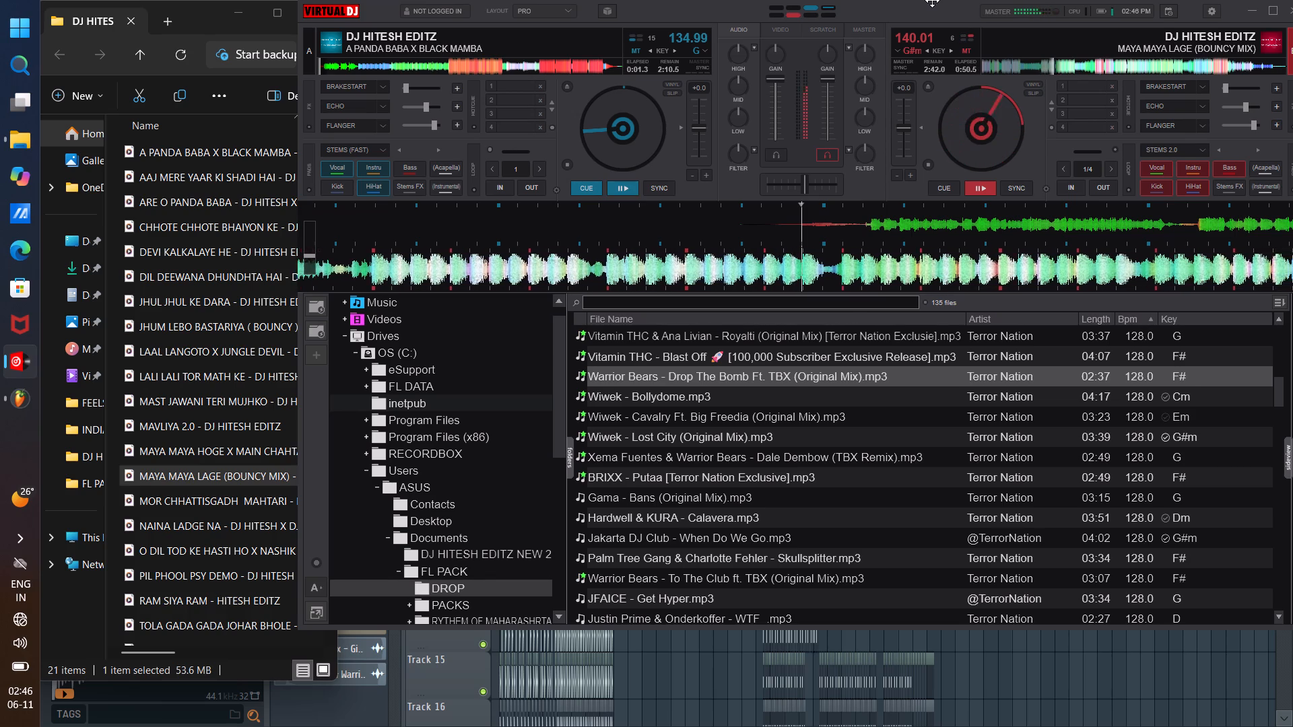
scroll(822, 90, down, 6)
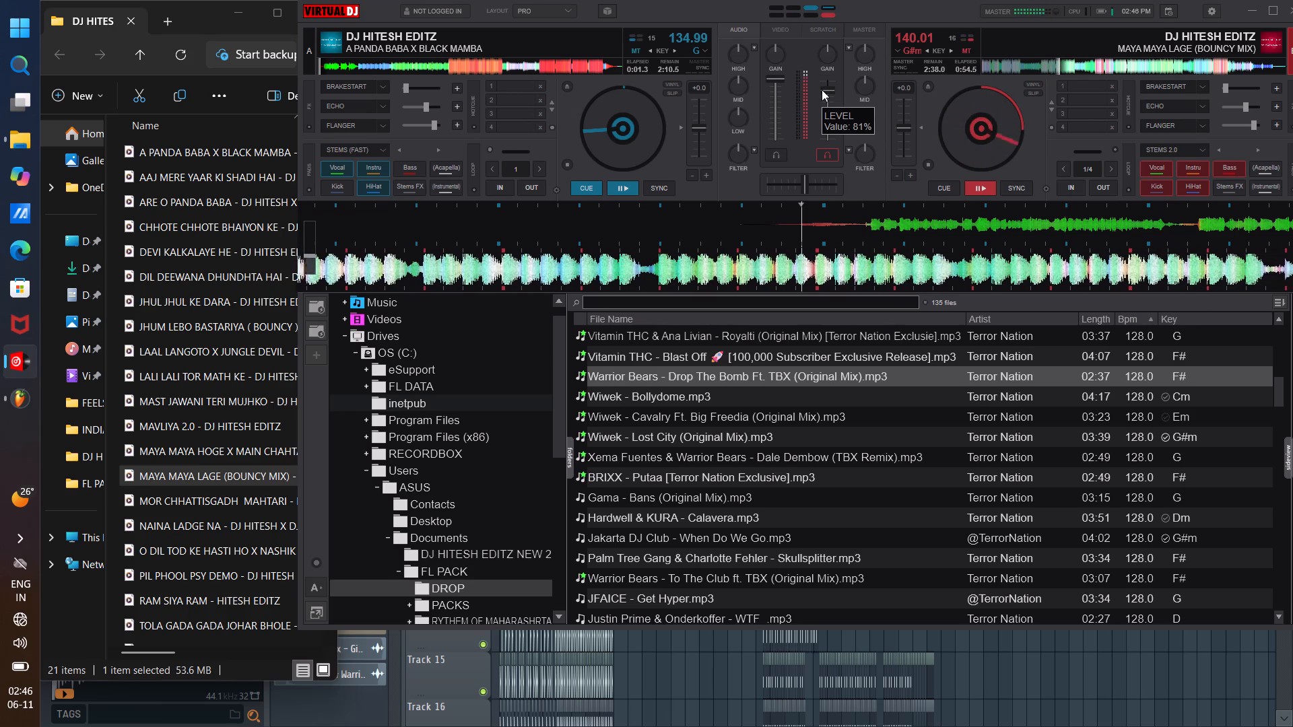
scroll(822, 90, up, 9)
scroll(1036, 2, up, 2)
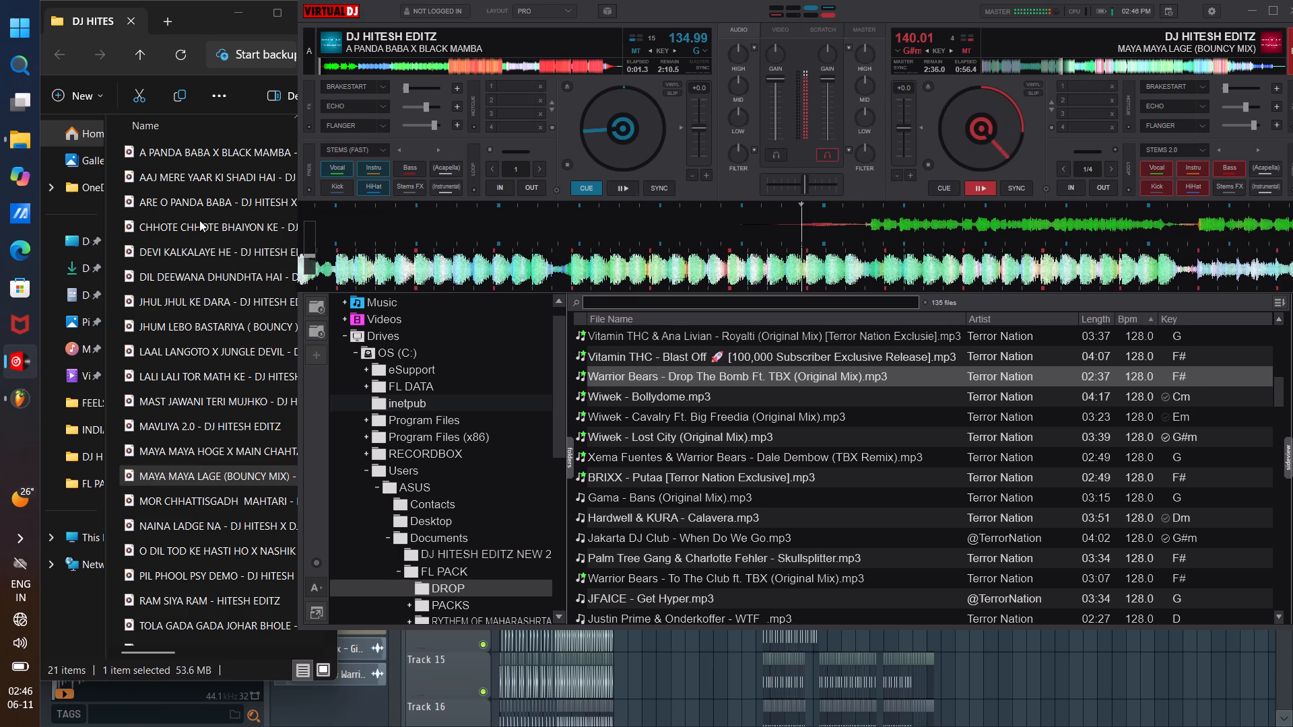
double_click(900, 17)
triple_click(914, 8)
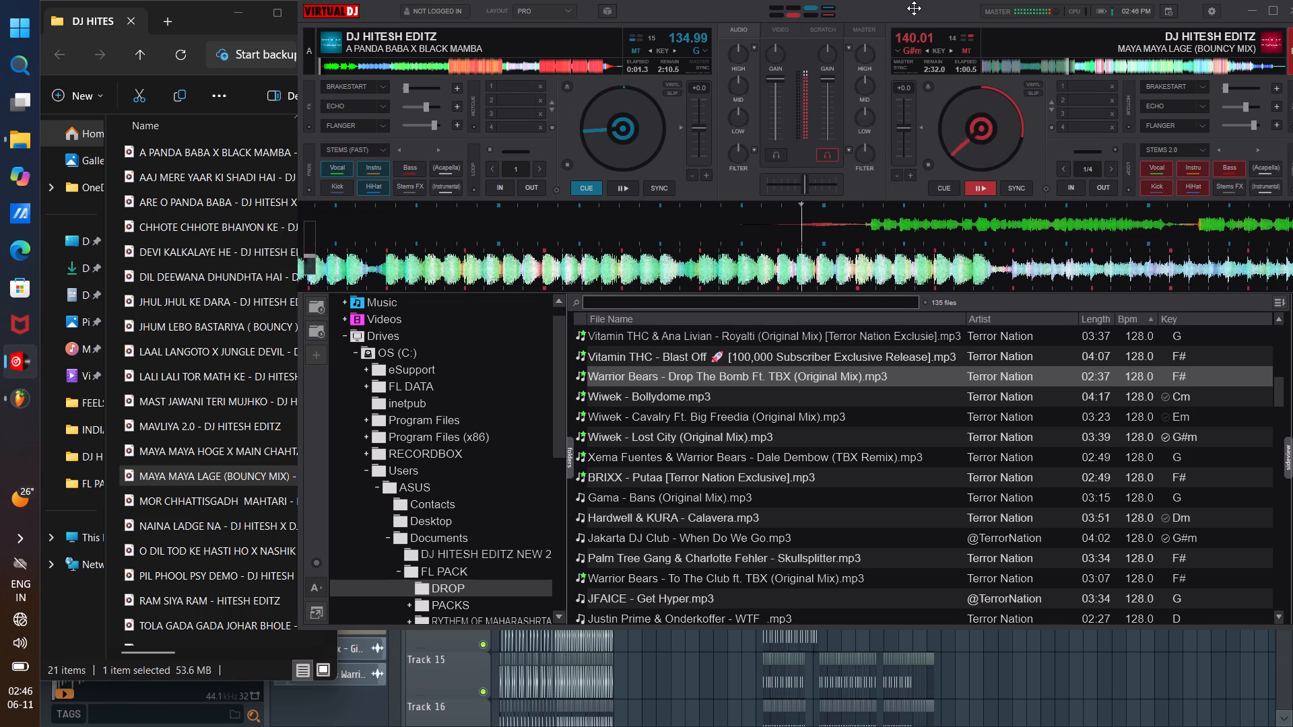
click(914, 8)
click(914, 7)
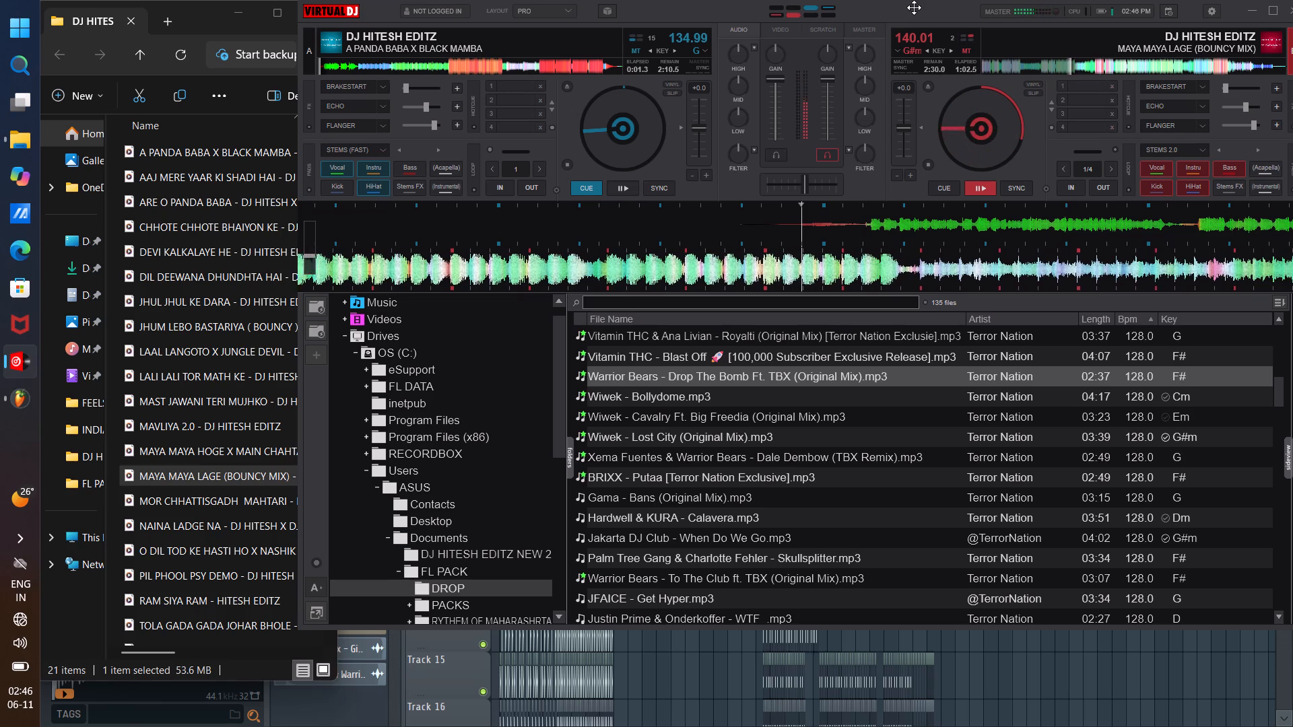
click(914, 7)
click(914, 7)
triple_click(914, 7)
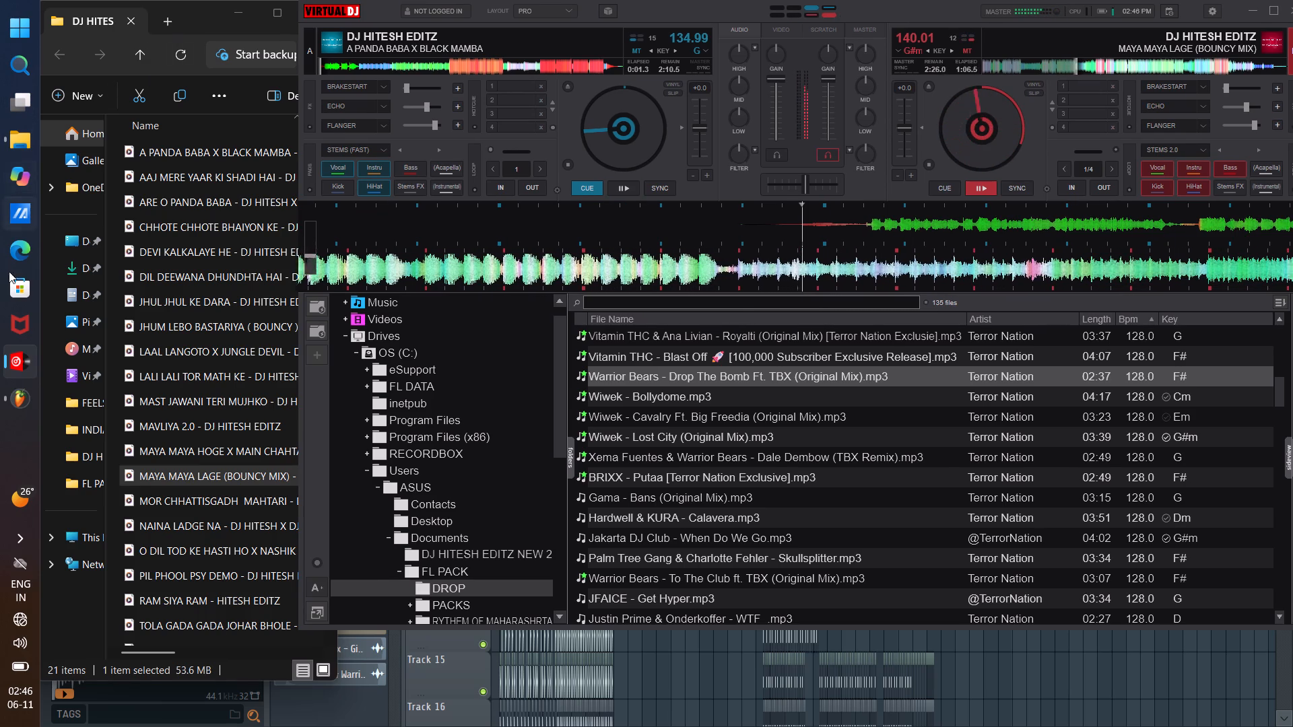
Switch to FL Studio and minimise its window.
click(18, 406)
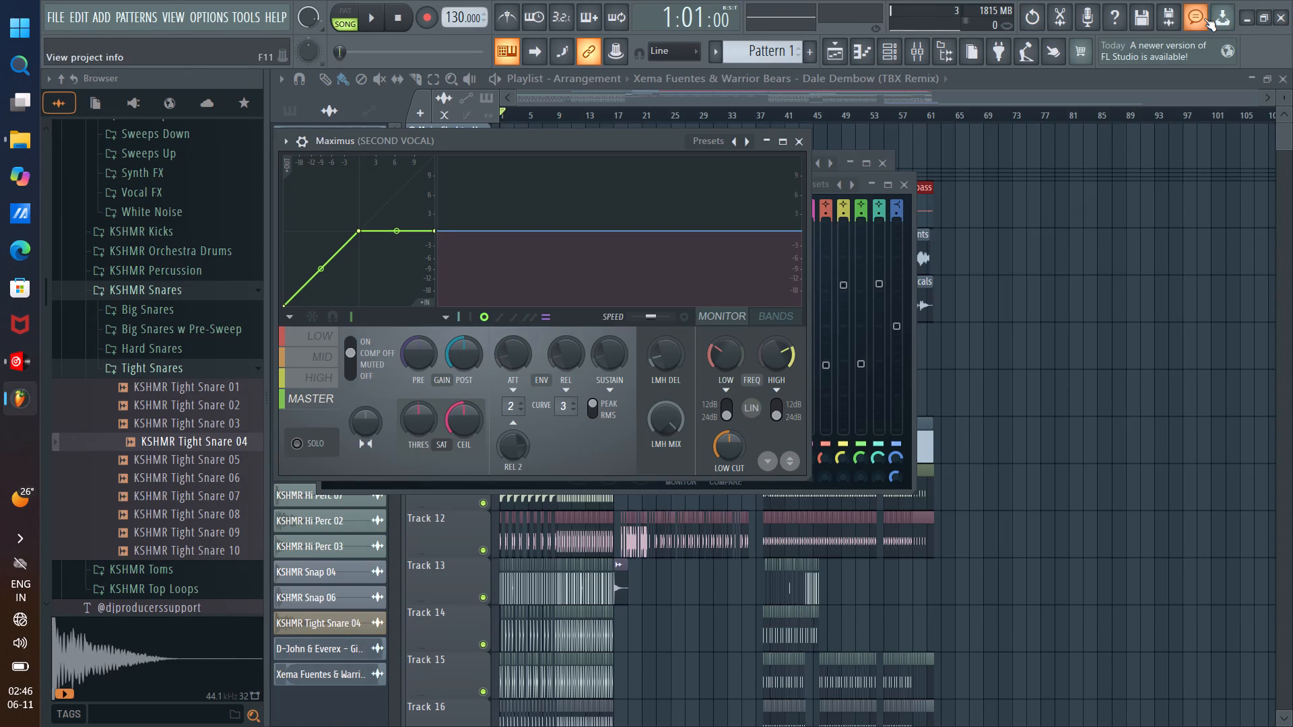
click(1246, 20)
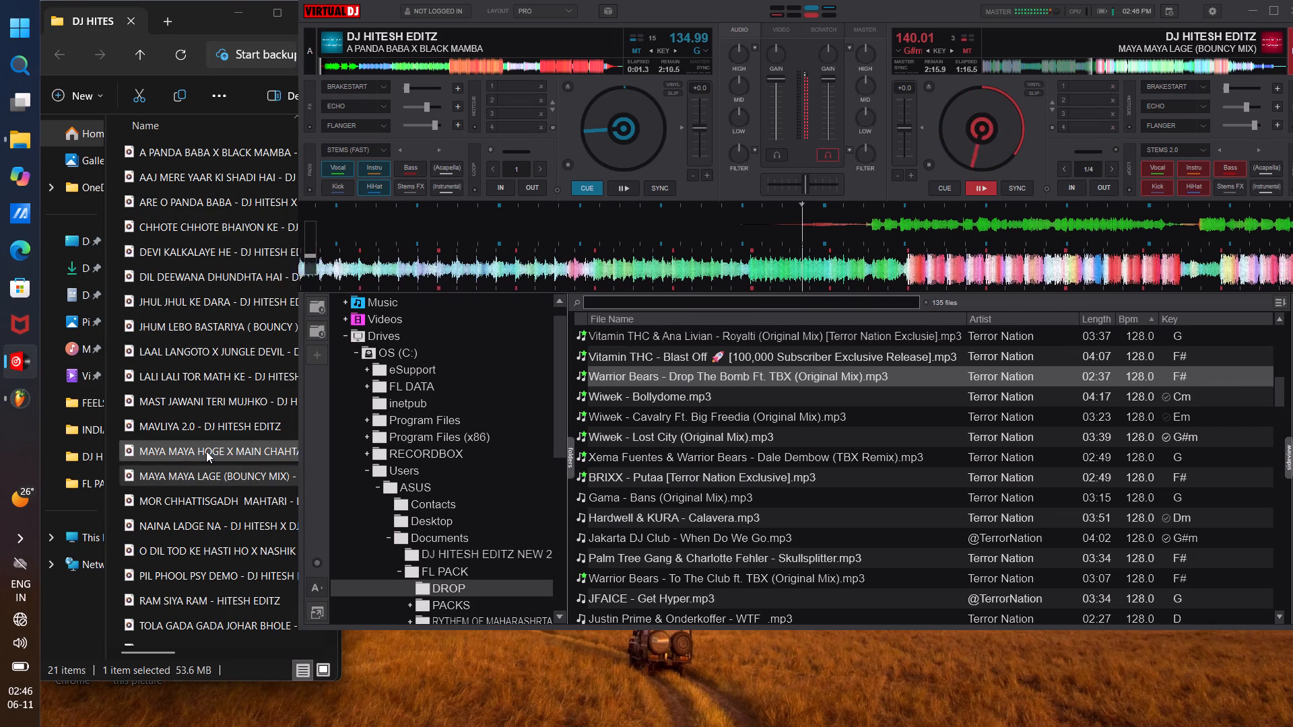
Load MAYA MAYA HOGE X MAIN CHAHTA HU TUJHKO ( BDM ) on the first deck and copy its filename without the extension from the Tag Editor.
drag(206, 451, 481, 123)
click(331, 45)
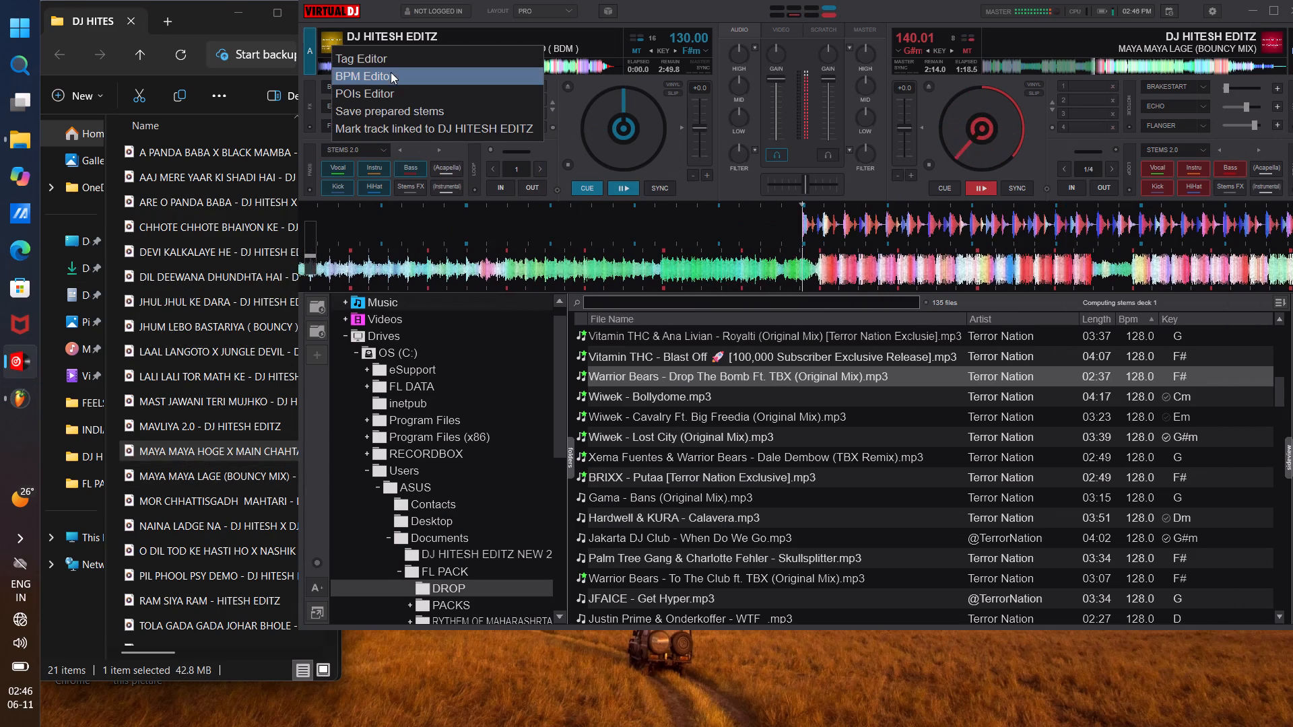
click(383, 61)
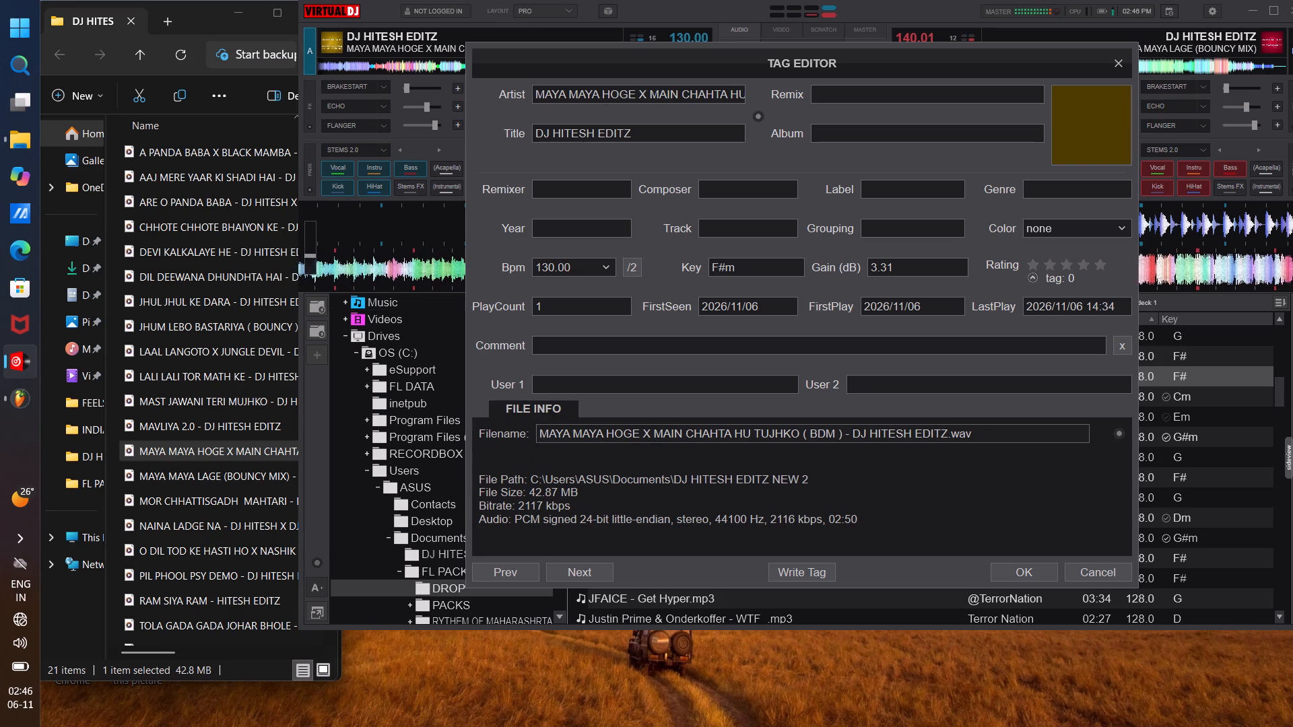
drag(542, 440, 946, 479)
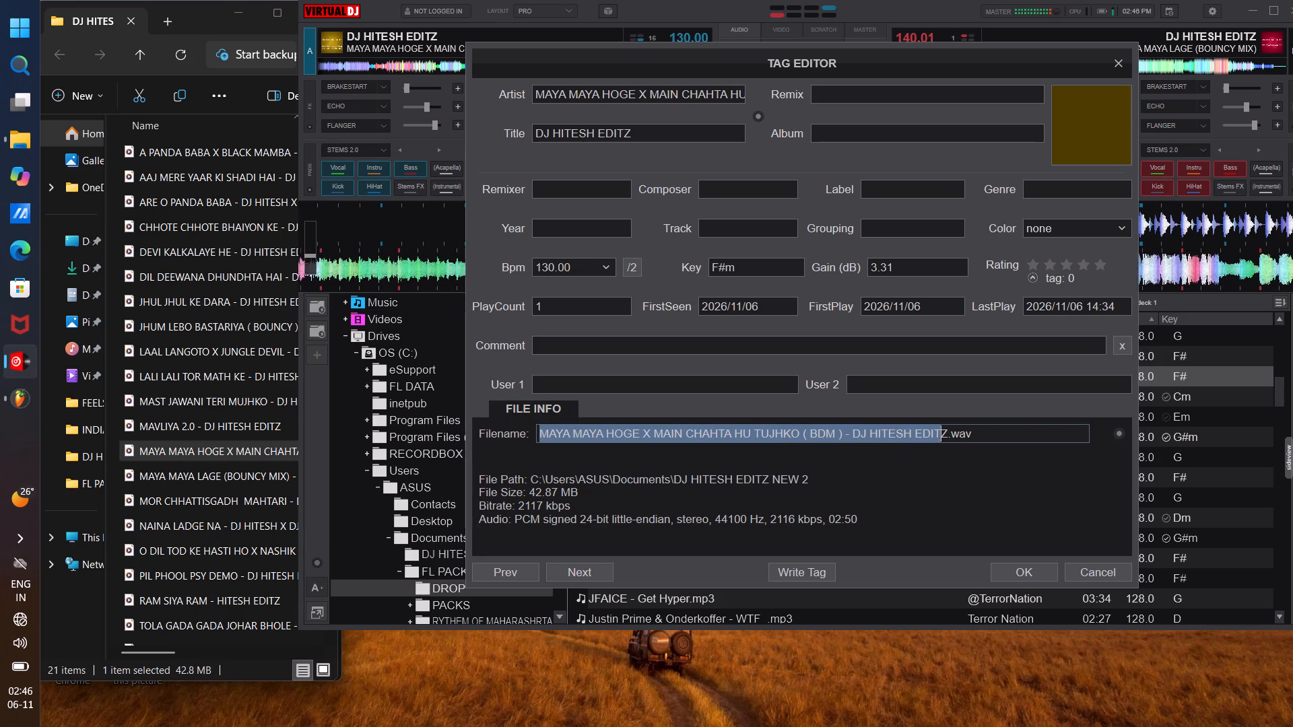
drag(946, 479, 950, 481)
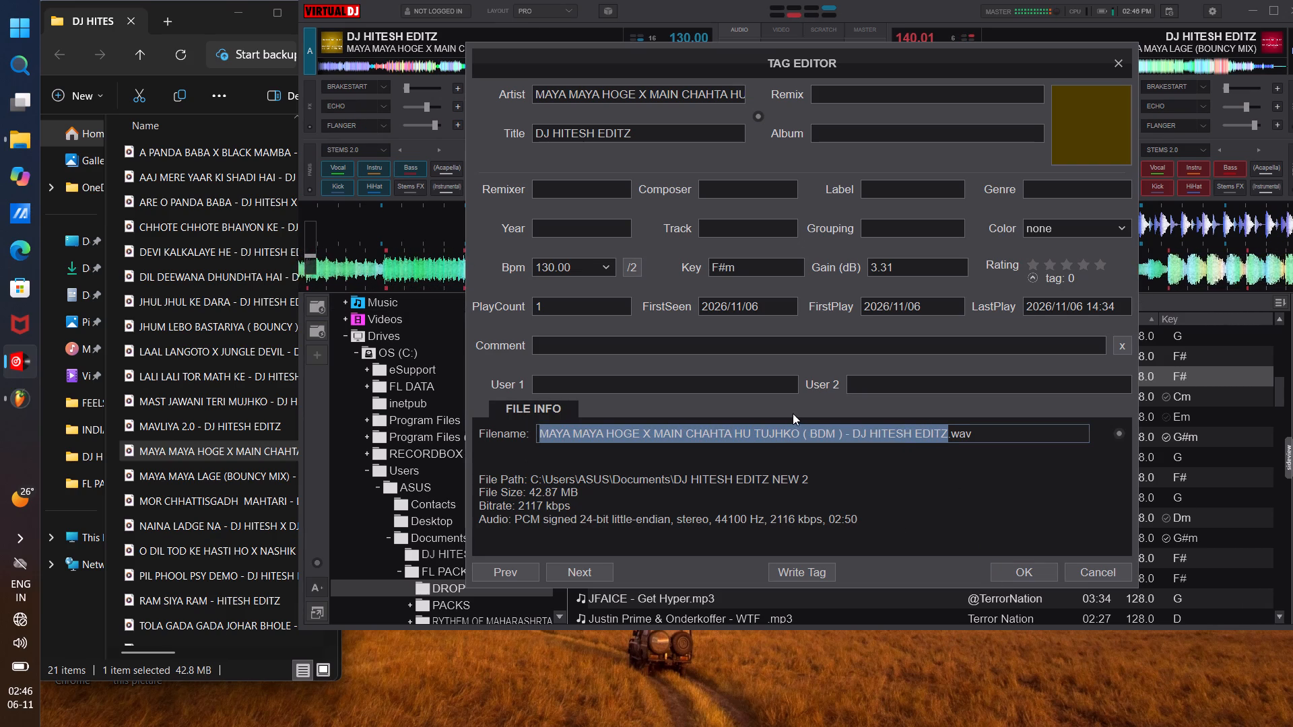
key(ctrl+c)
click(1119, 63)
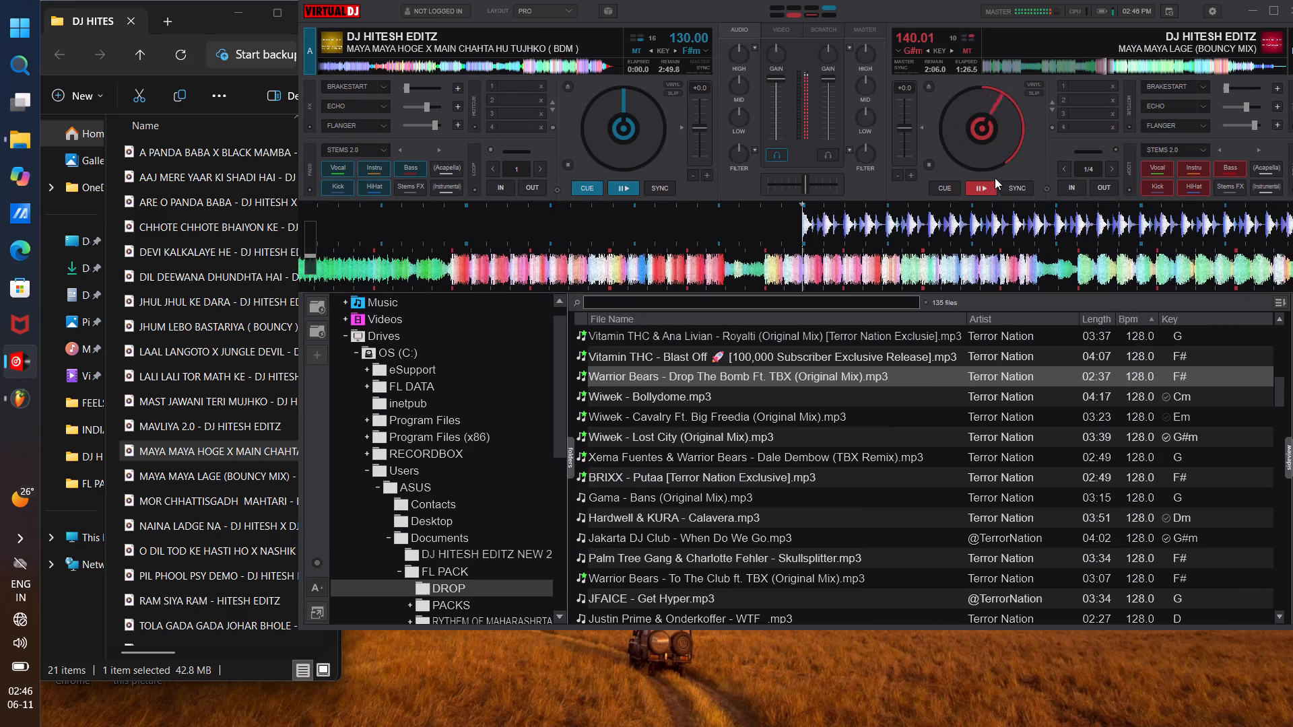
Stop playback on the second deck and minimise VirtualDJ.
click(970, 188)
click(1249, 15)
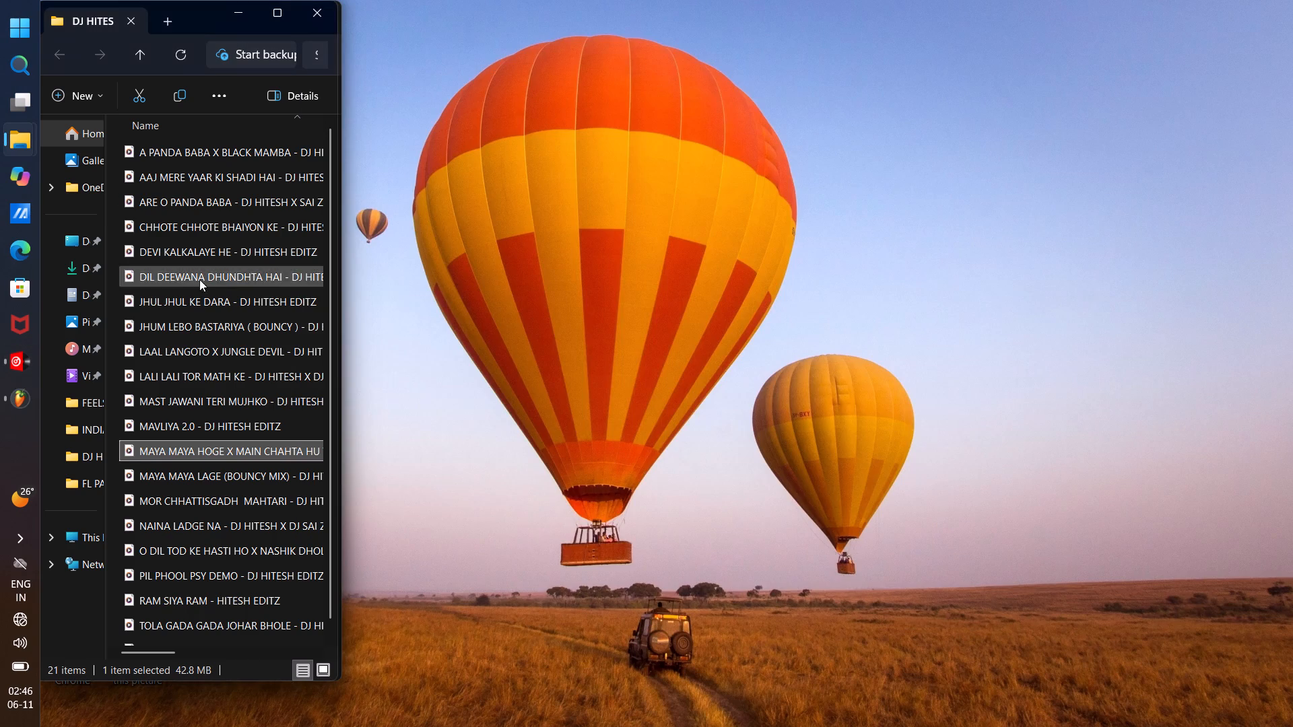
Open MAYA MAYA LAGE.zip in FL Studio, saving the current project as MAYA MAYA HOGE X MAIN CHAHTA HU TUJHKO ( BDM ) - DJ HITESH EDITZ.
click(15, 394)
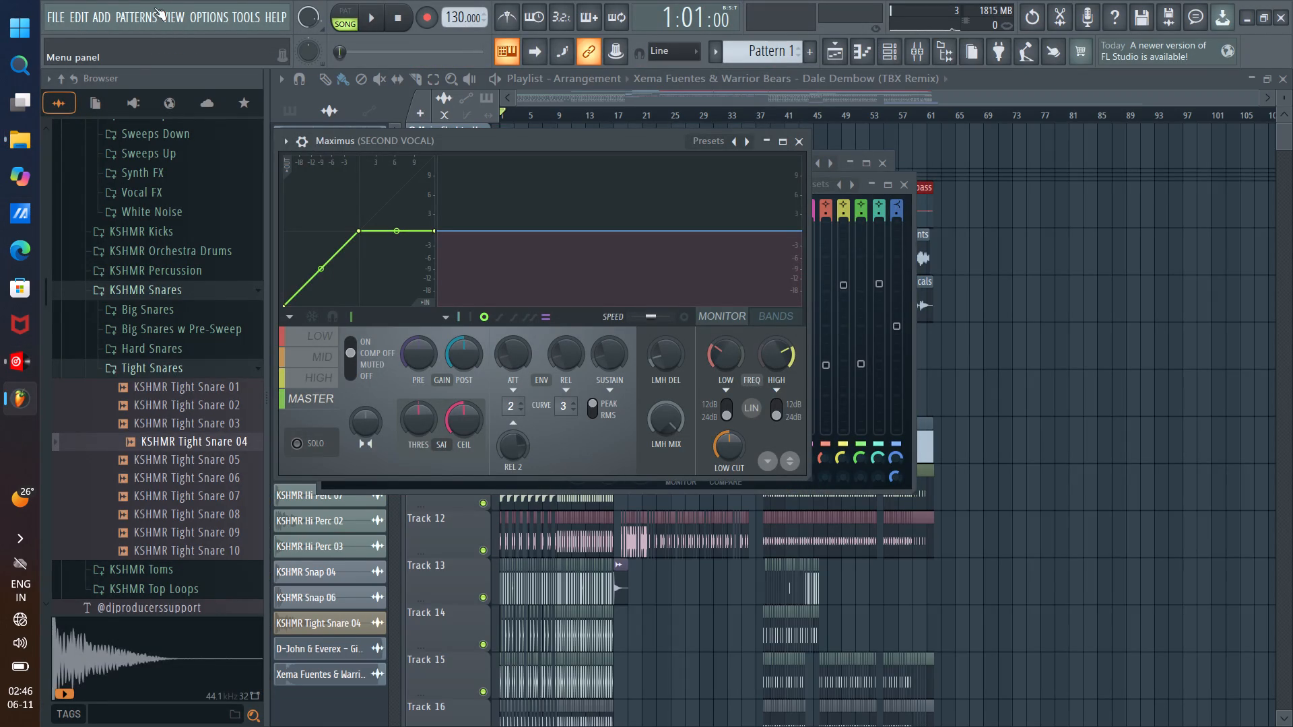
click(55, 18)
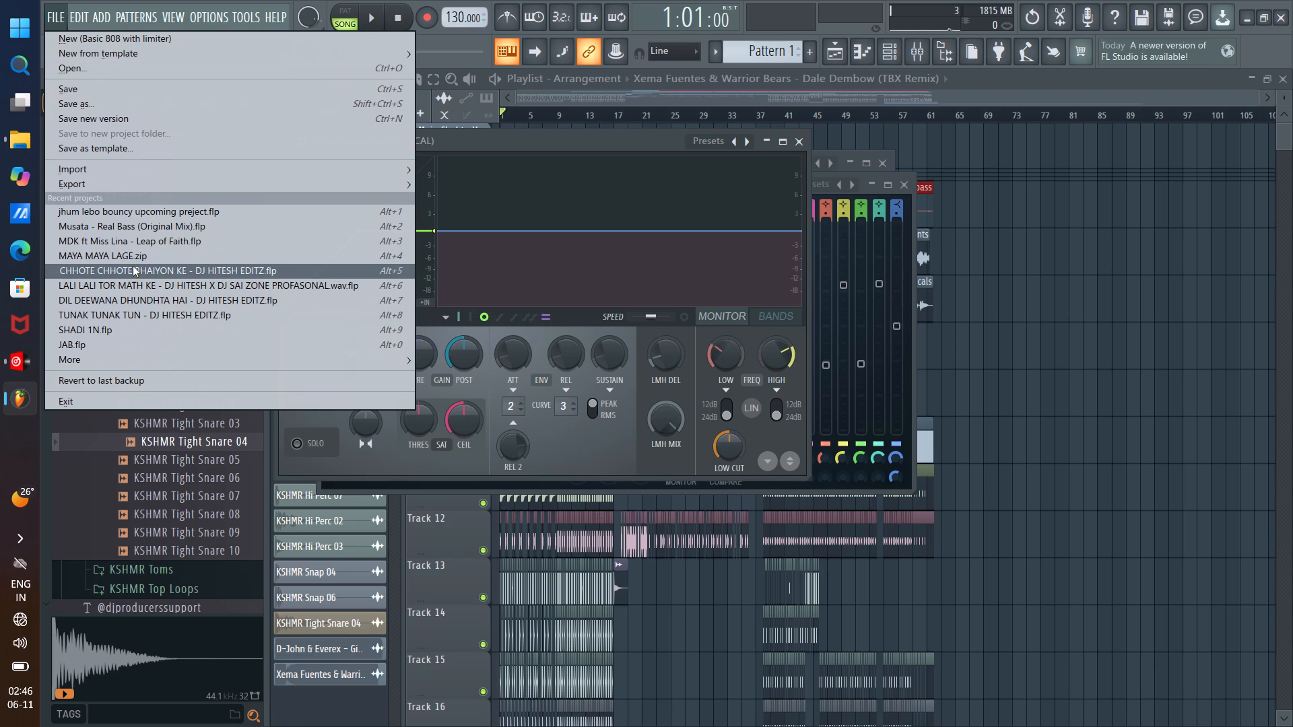
click(132, 261)
click(624, 415)
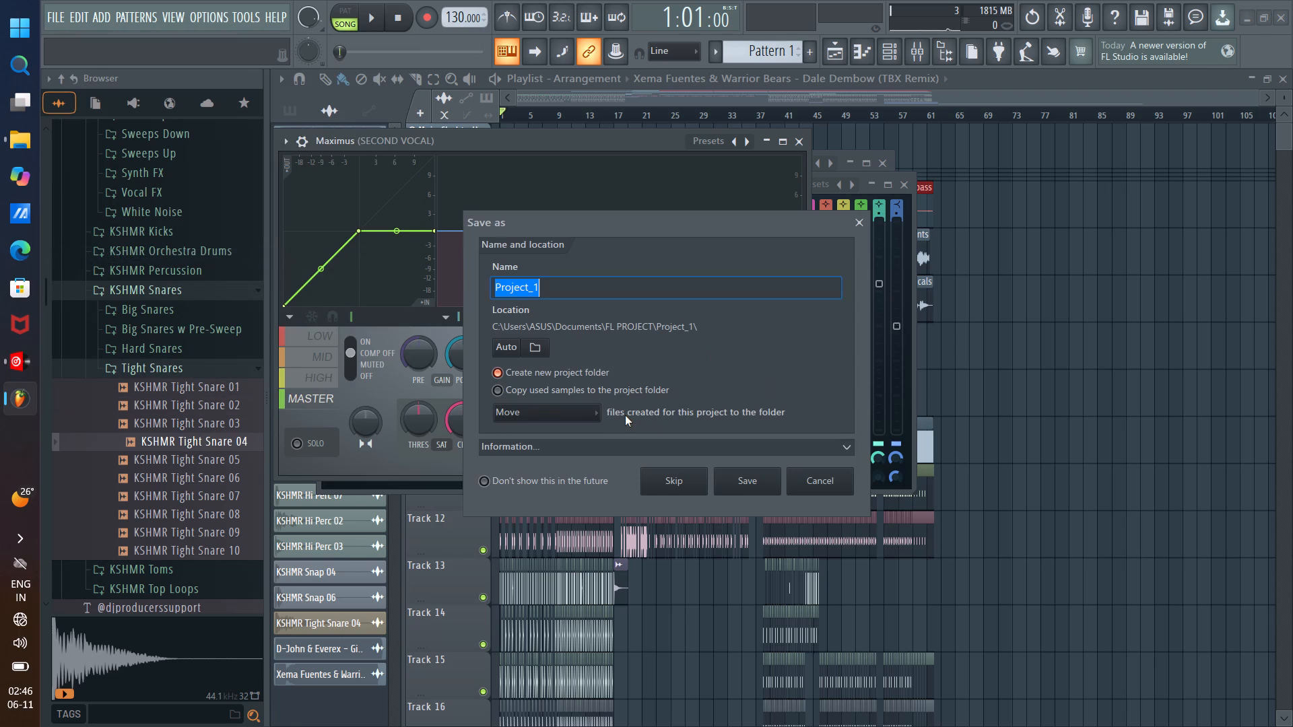
key(ctrl+v)
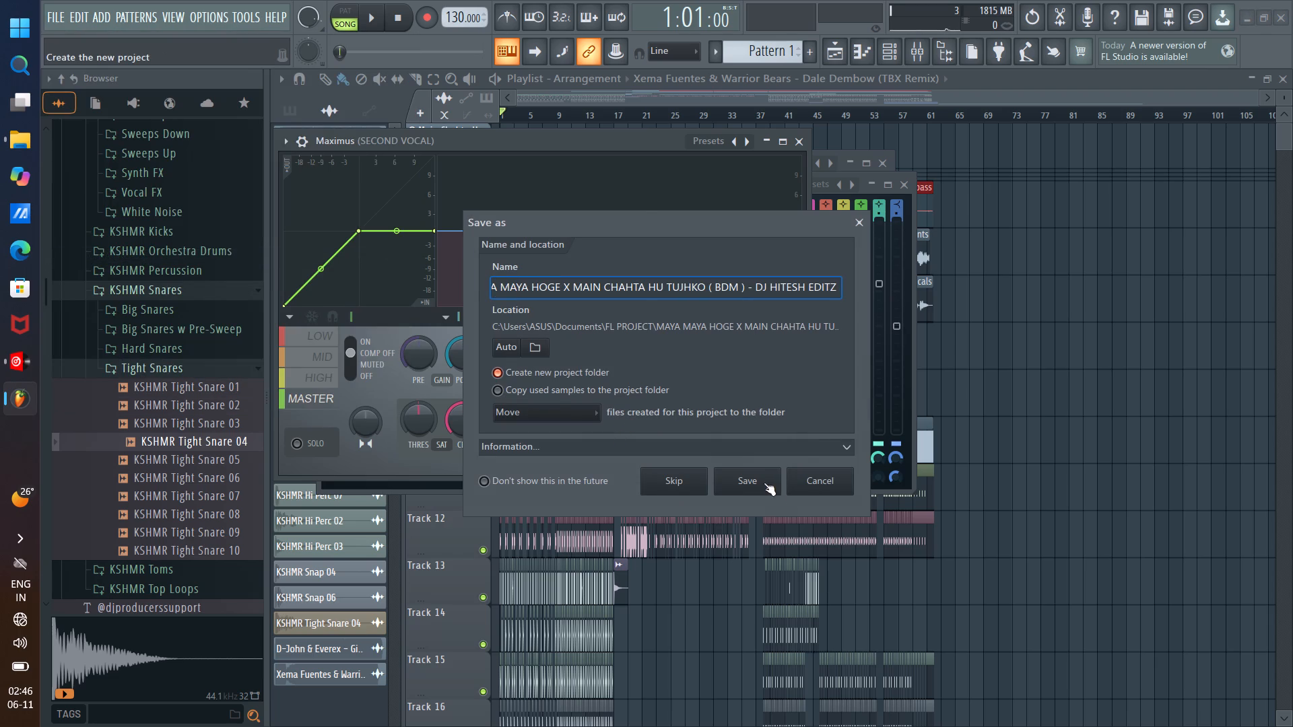
click(764, 483)
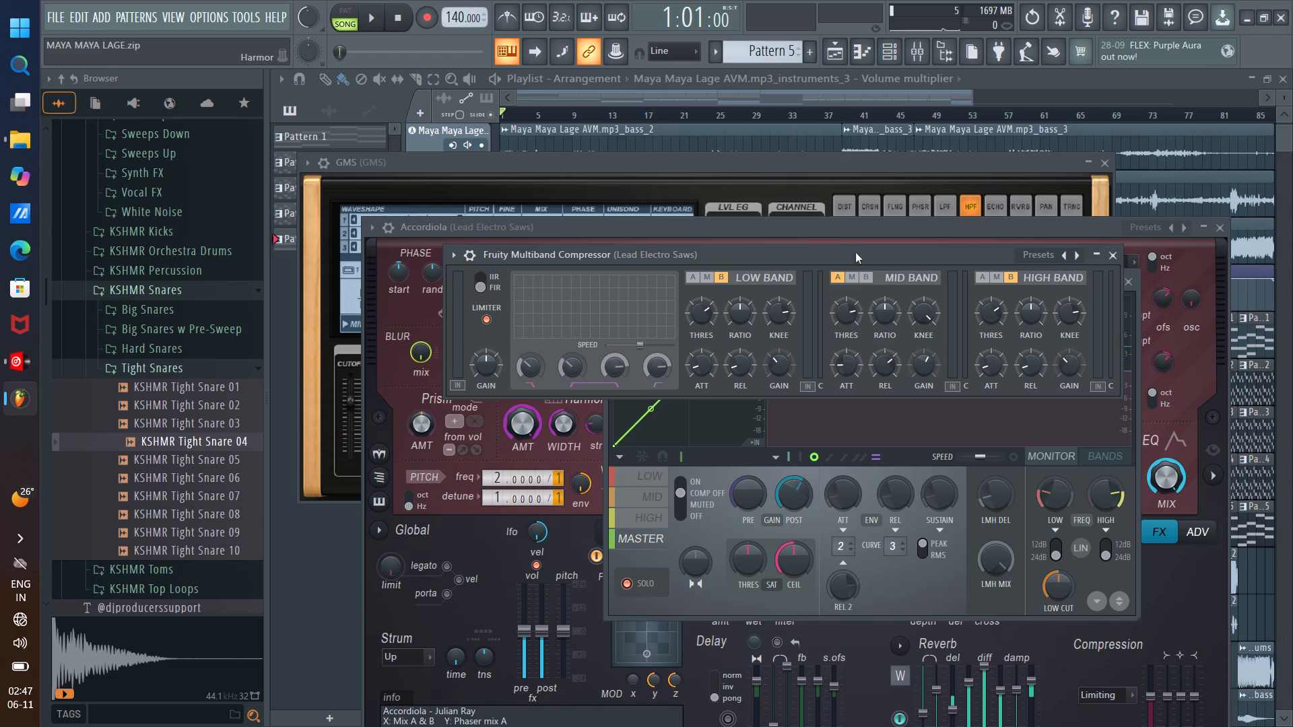
Close the open Fruity Multiband Compressor, Maximus, Accordiola and GMS plugin windows.
click(1112, 258)
click(1130, 283)
click(1217, 230)
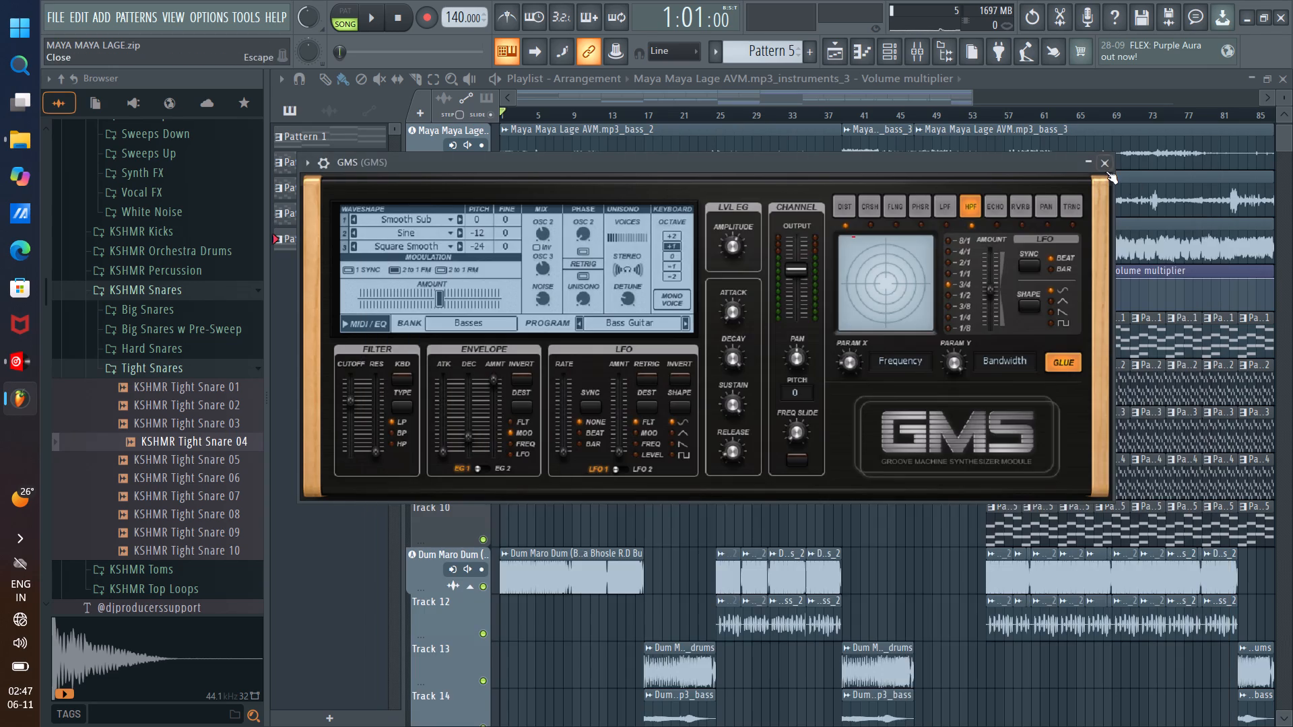
click(1105, 162)
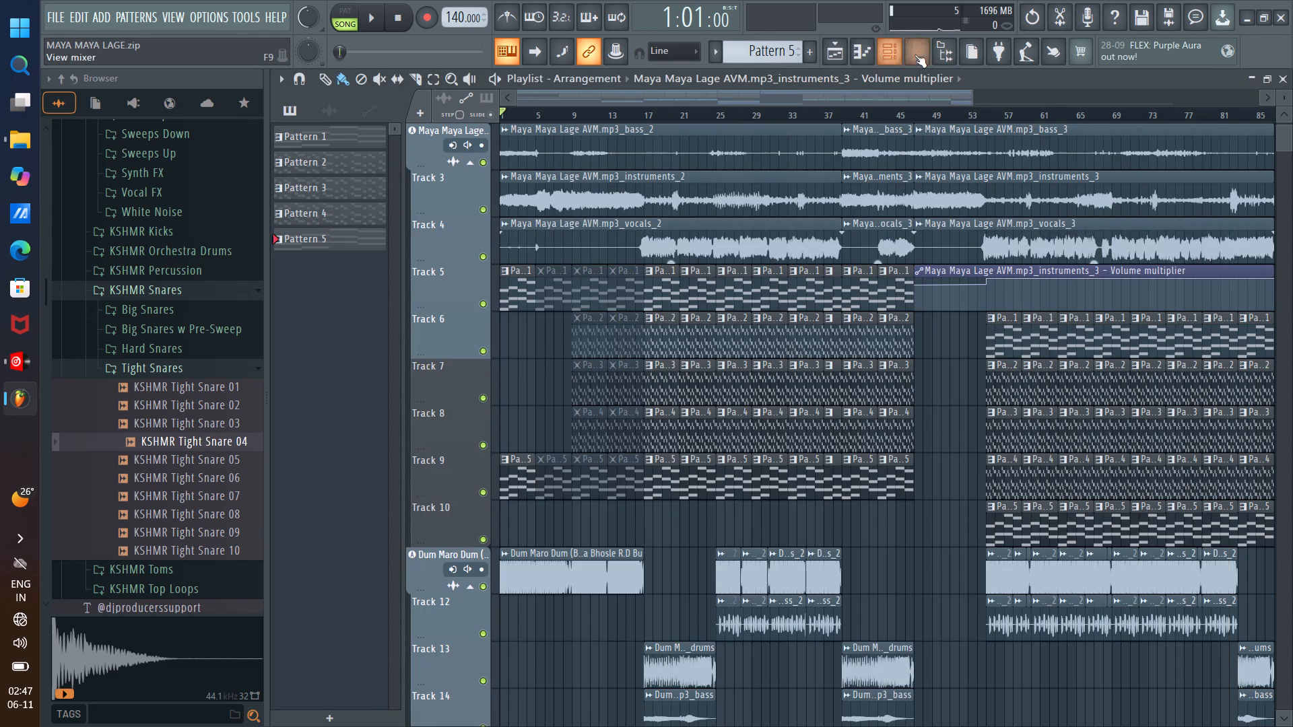
In the mixer, enable the Master track's first effect slot and check the effects on the Dum Maro Dum and Maya Maya Lage tracks.
click(915, 54)
click(618, 127)
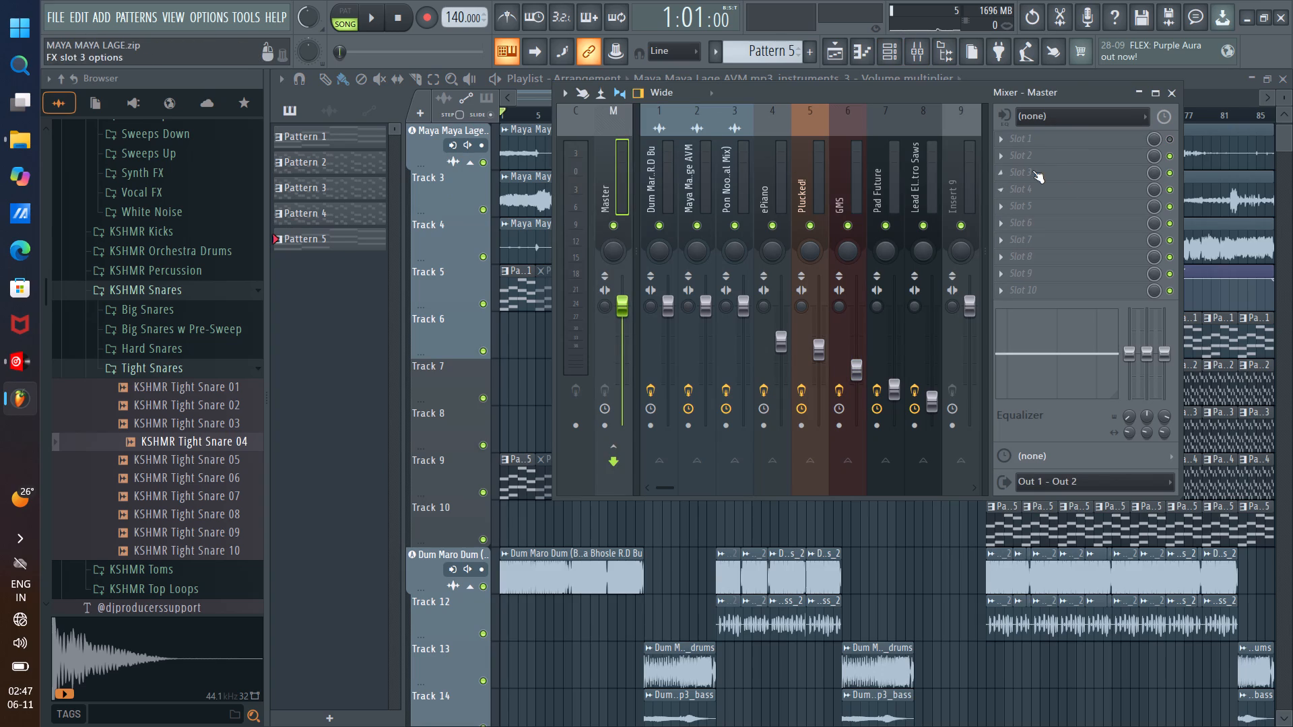
click(1174, 139)
click(653, 114)
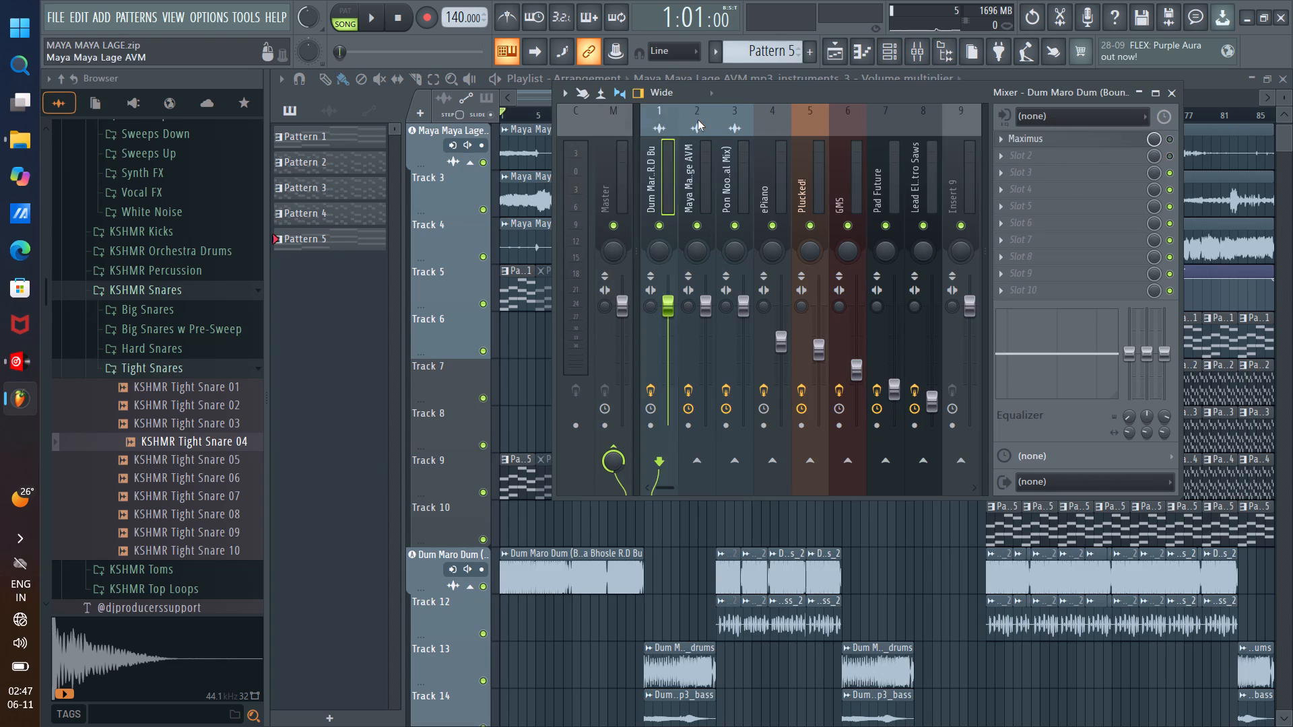
click(698, 120)
click(1178, 92)
Solo Track 5 with the Pattern 1 clips in the playlist and play it from bar 17.
scroll(826, 261, down, 6)
scroll(830, 256, up, 5)
scroll(671, 113, up, 3)
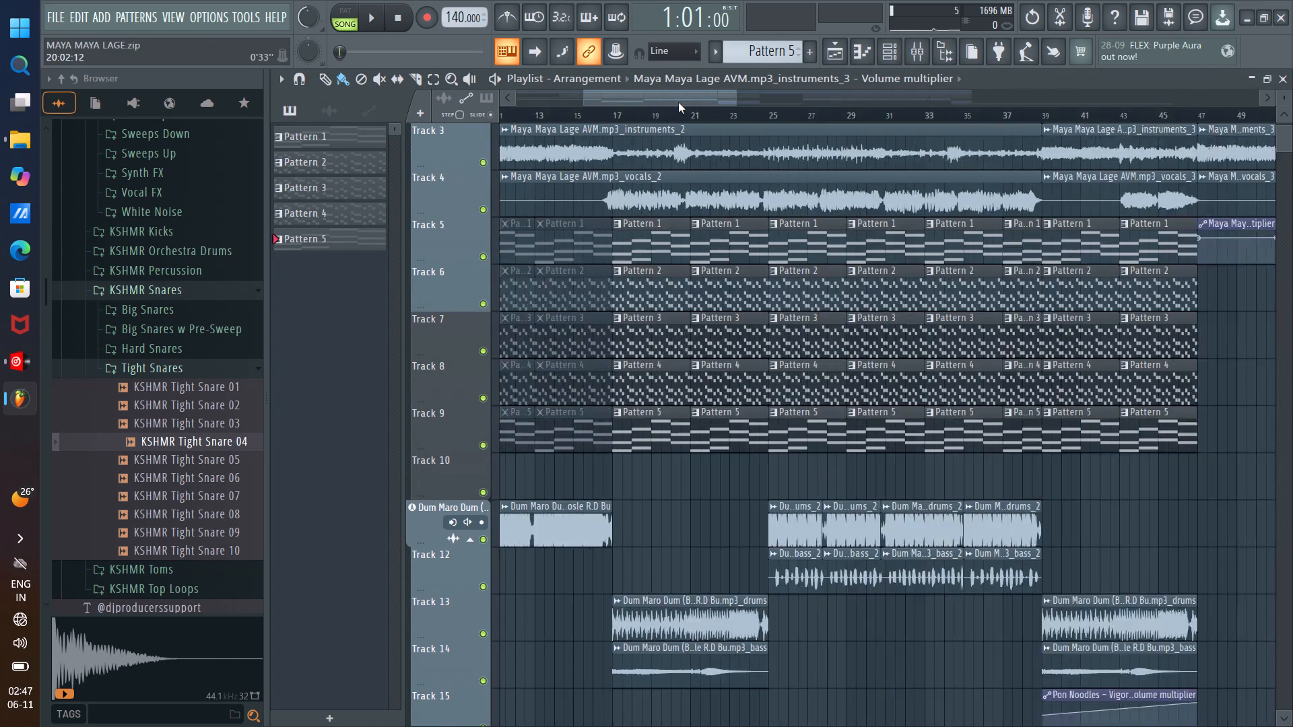
scroll(678, 102, up, 11)
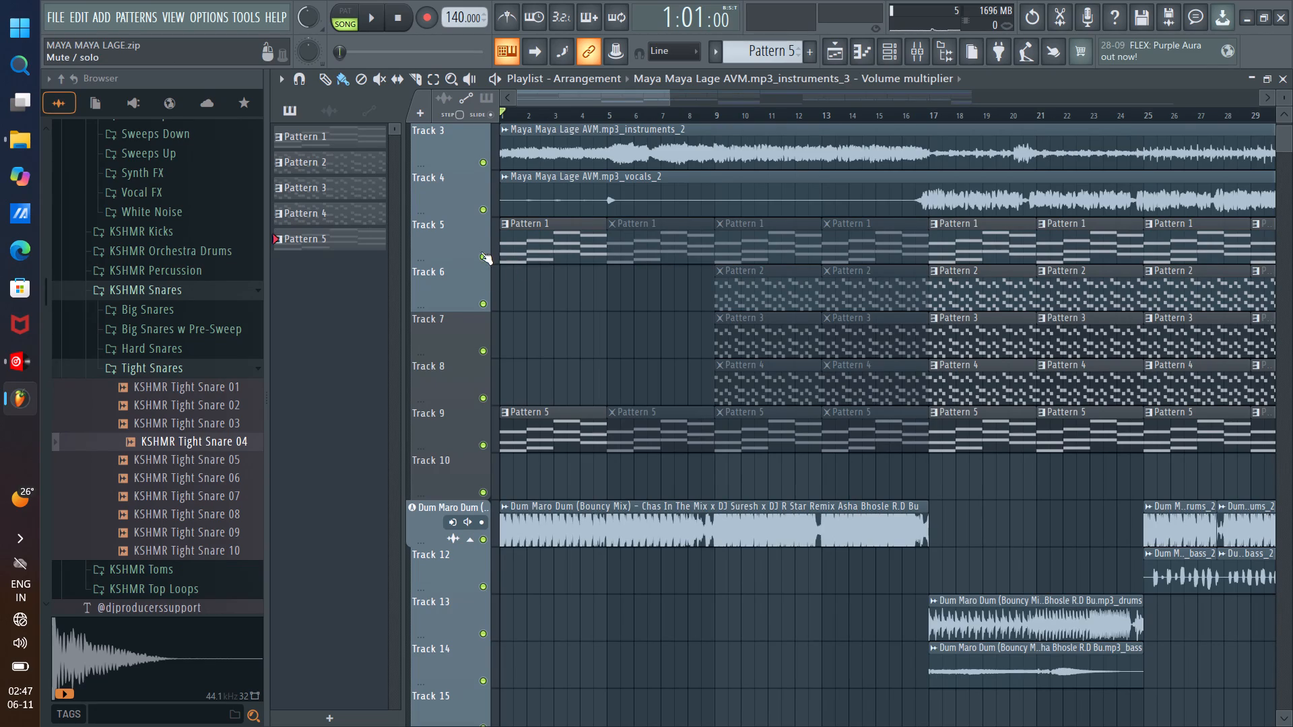
right_click(480, 258)
click(924, 116)
key(space)
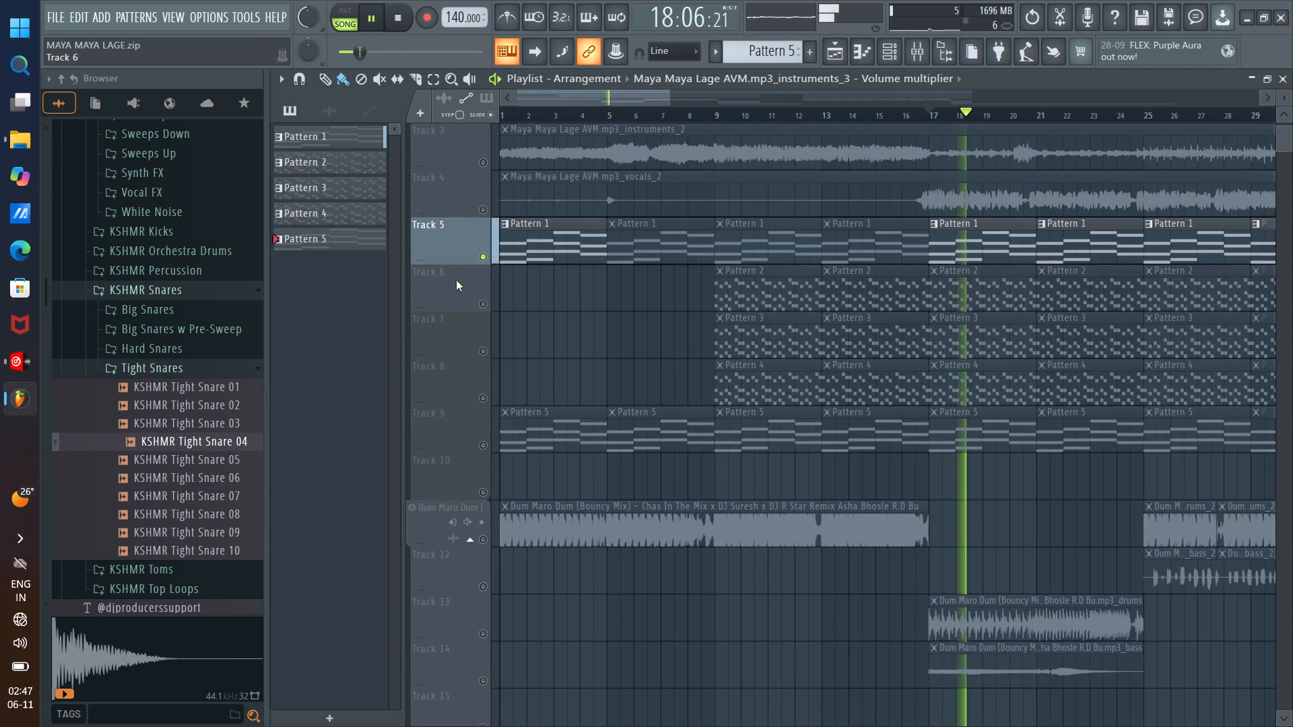
Unmute Tracks 6 to 9 and the Dum Maro Dum track one after another during playback to hear the layers build.
click(486, 307)
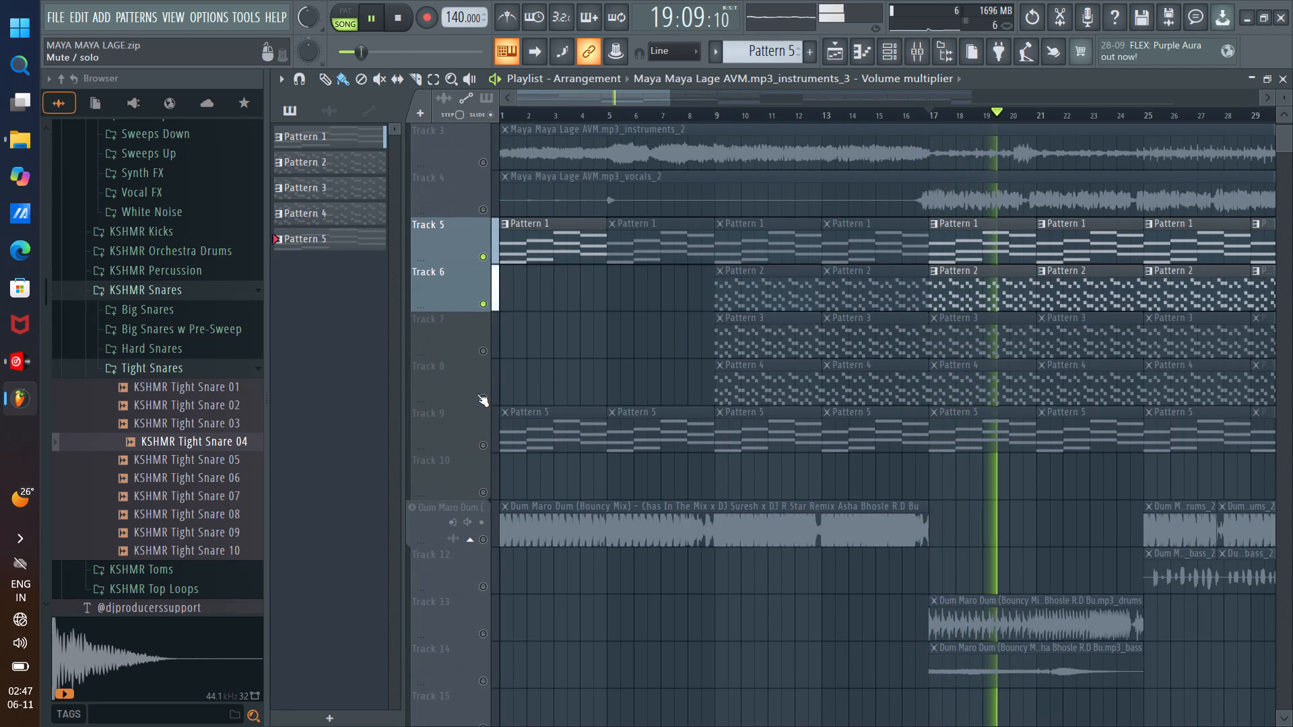
click(488, 351)
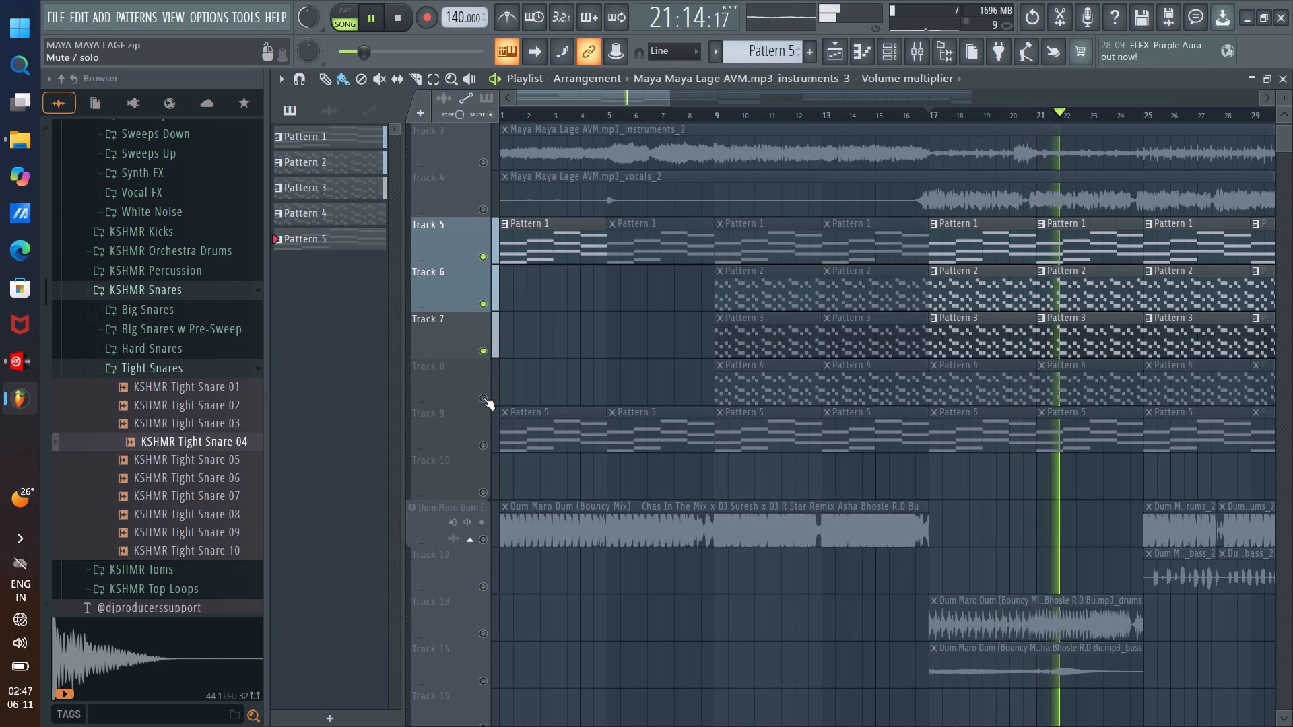
click(483, 397)
scroll(483, 397, down, 2)
click(480, 347)
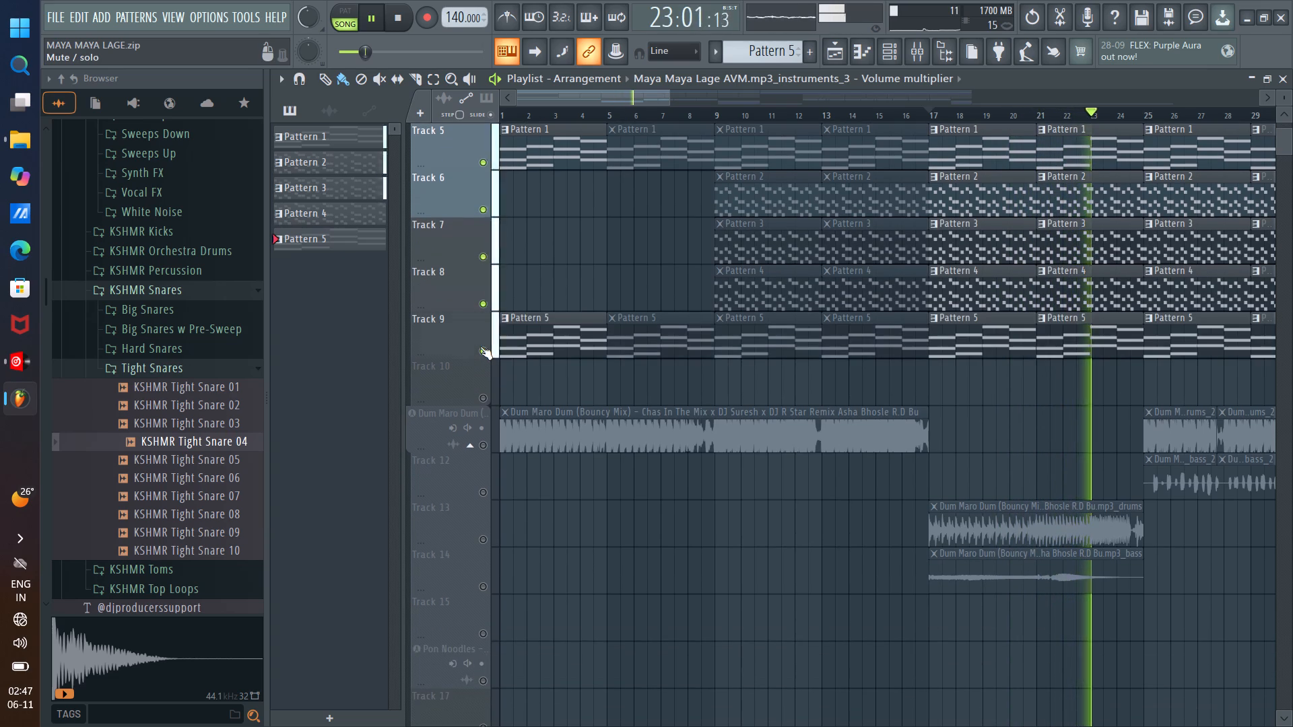
scroll(480, 347, down, 1)
click(484, 401)
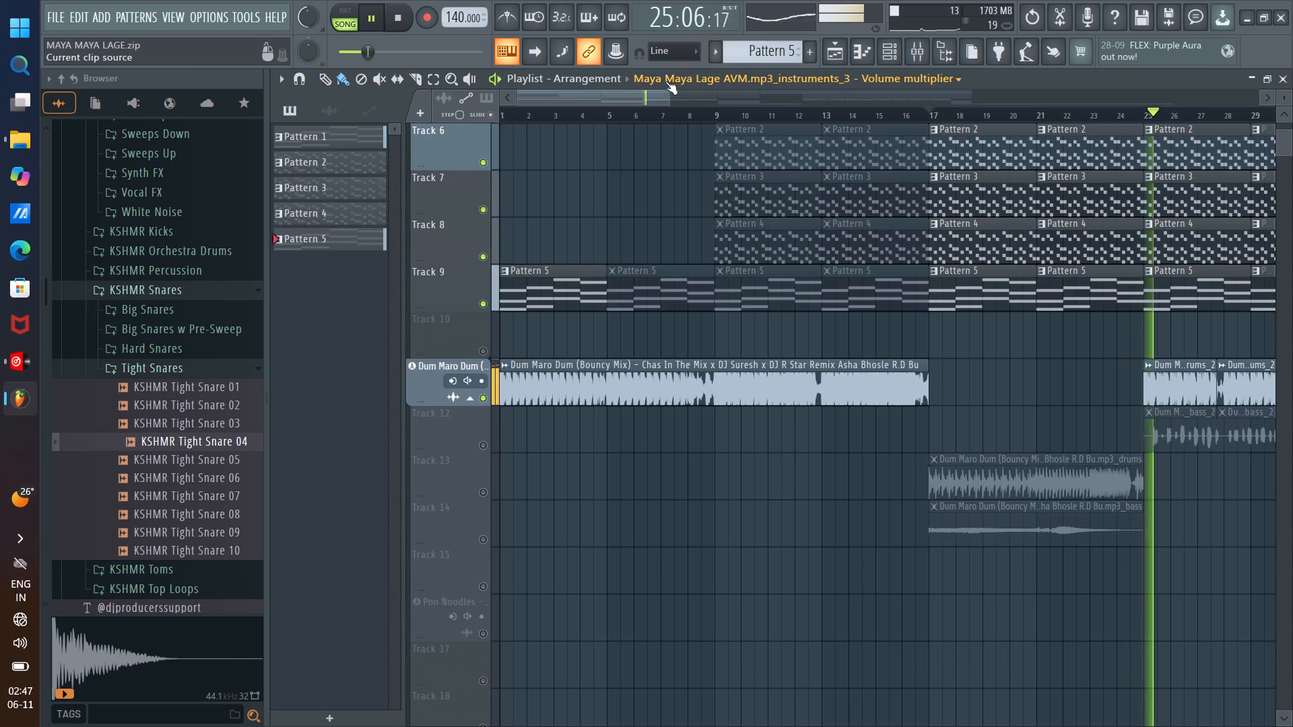
drag(646, 95, 708, 120)
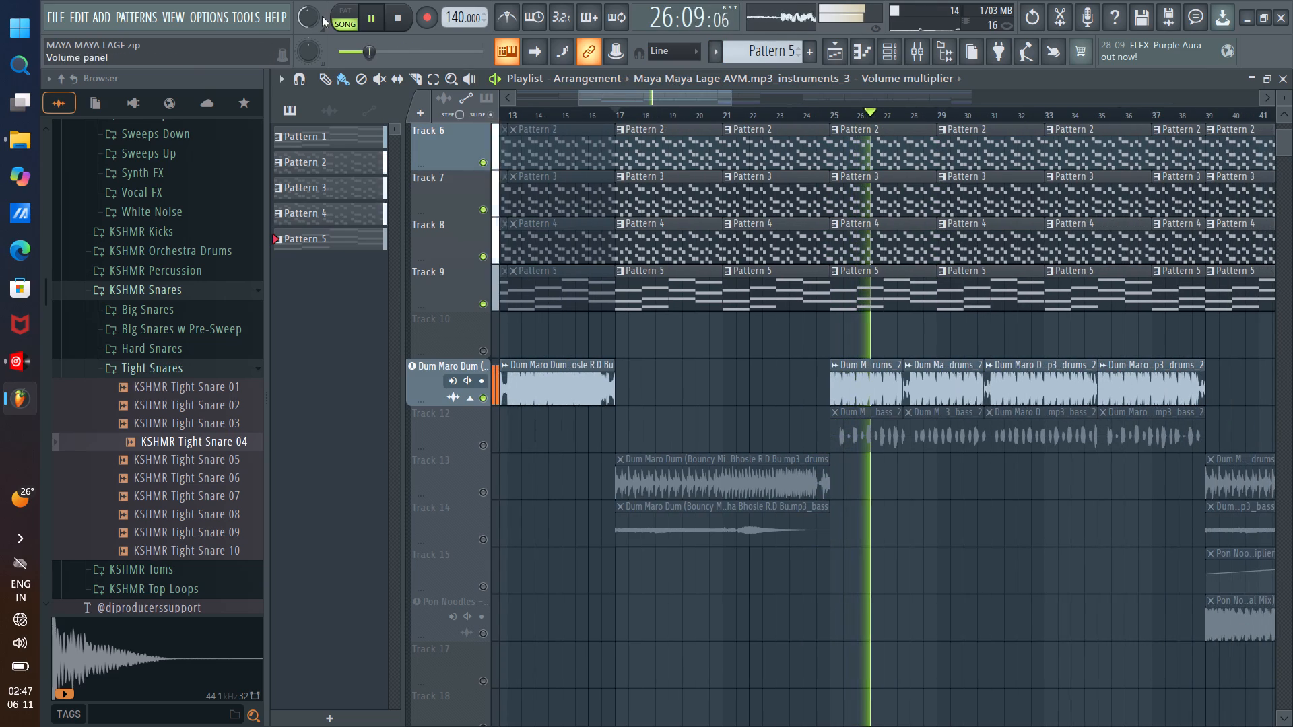
Reset the main volume to its default.
right_click(312, 13)
click(333, 30)
right_click(306, 19)
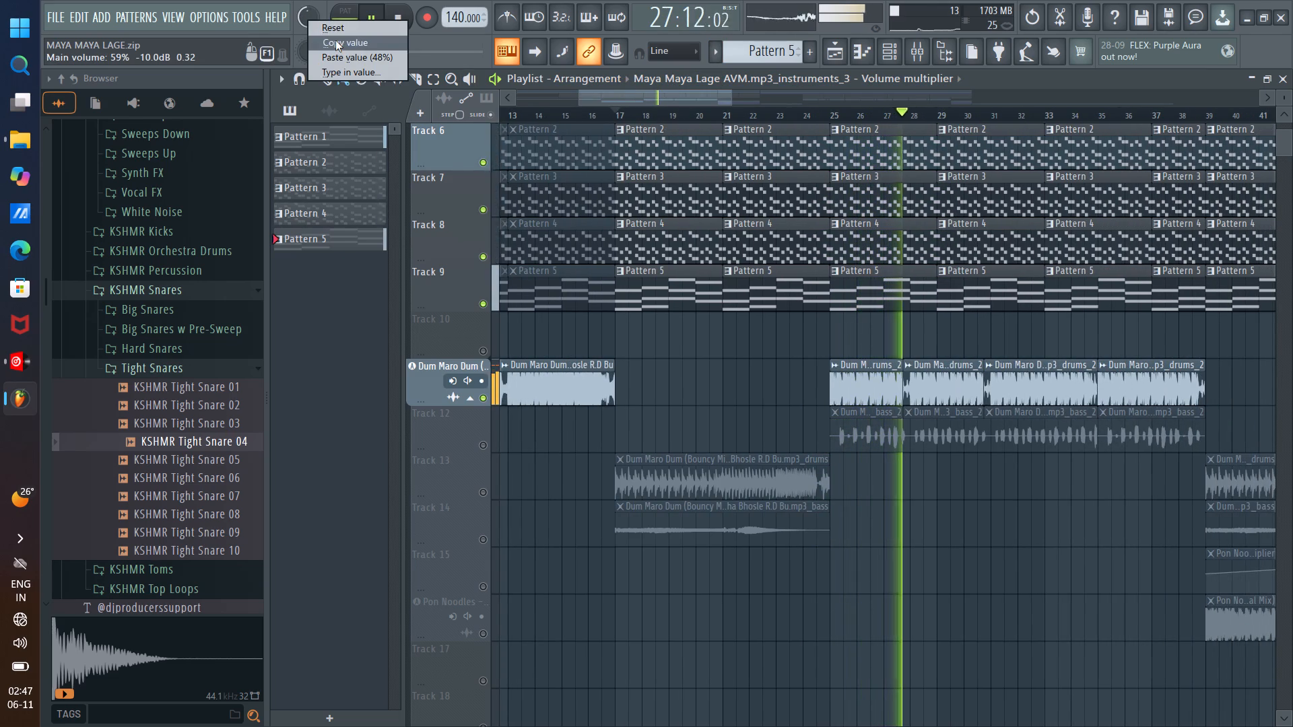
click(335, 28)
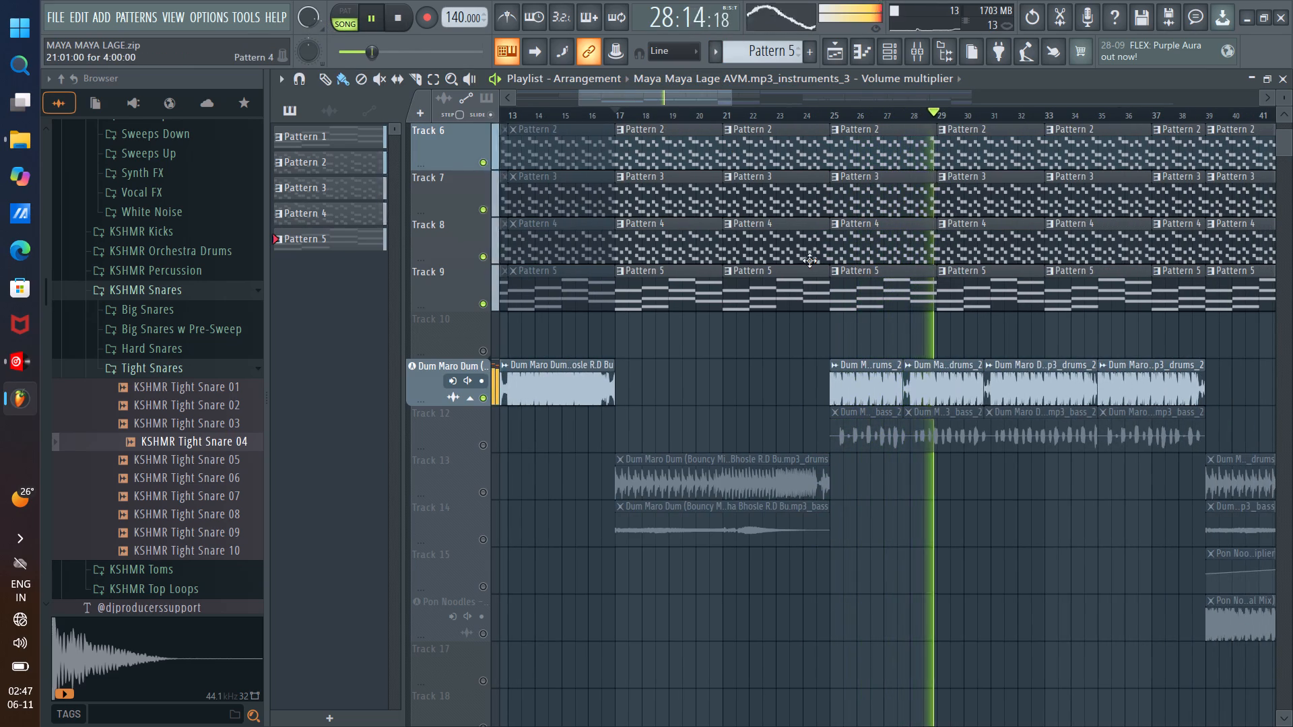
Clear the solo state so that all playlist tracks play together.
scroll(809, 261, up, 9)
right_click(485, 306)
right_click(485, 306)
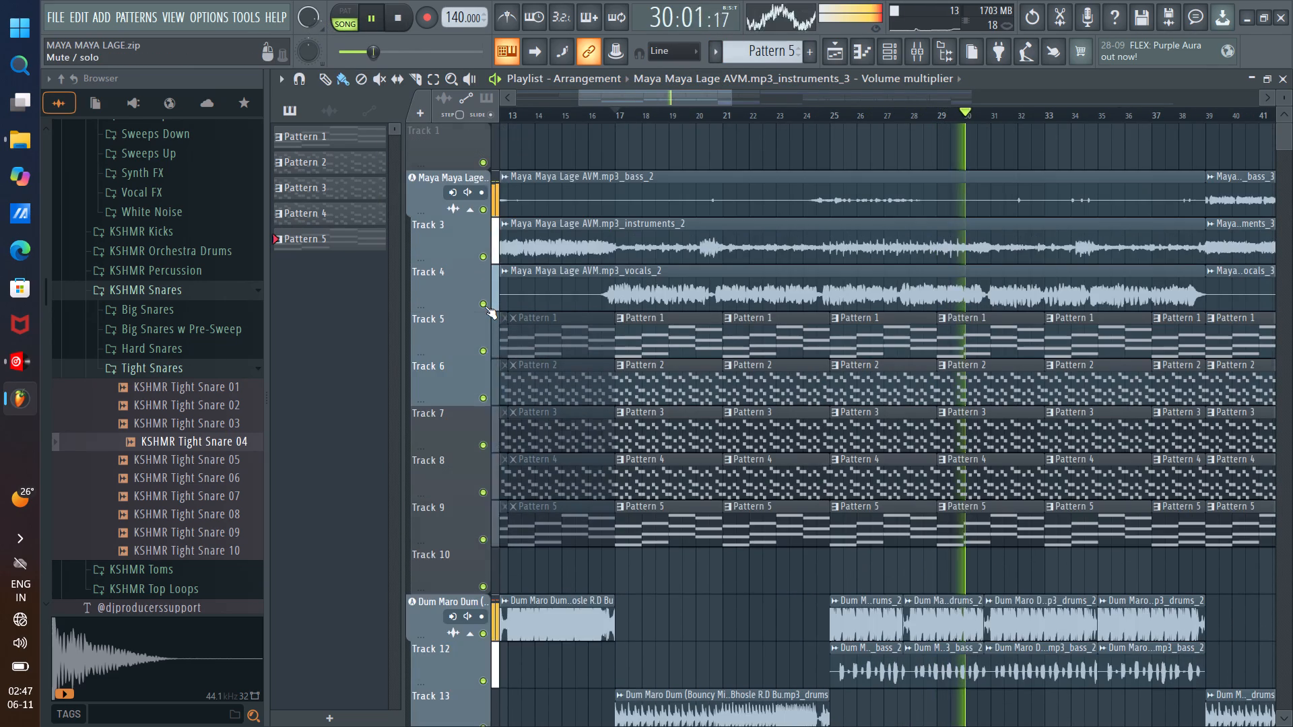
Solo the Maya Maya Lage vocals on Track 4 and play them from bar 17.
drag(688, 100, 670, 98)
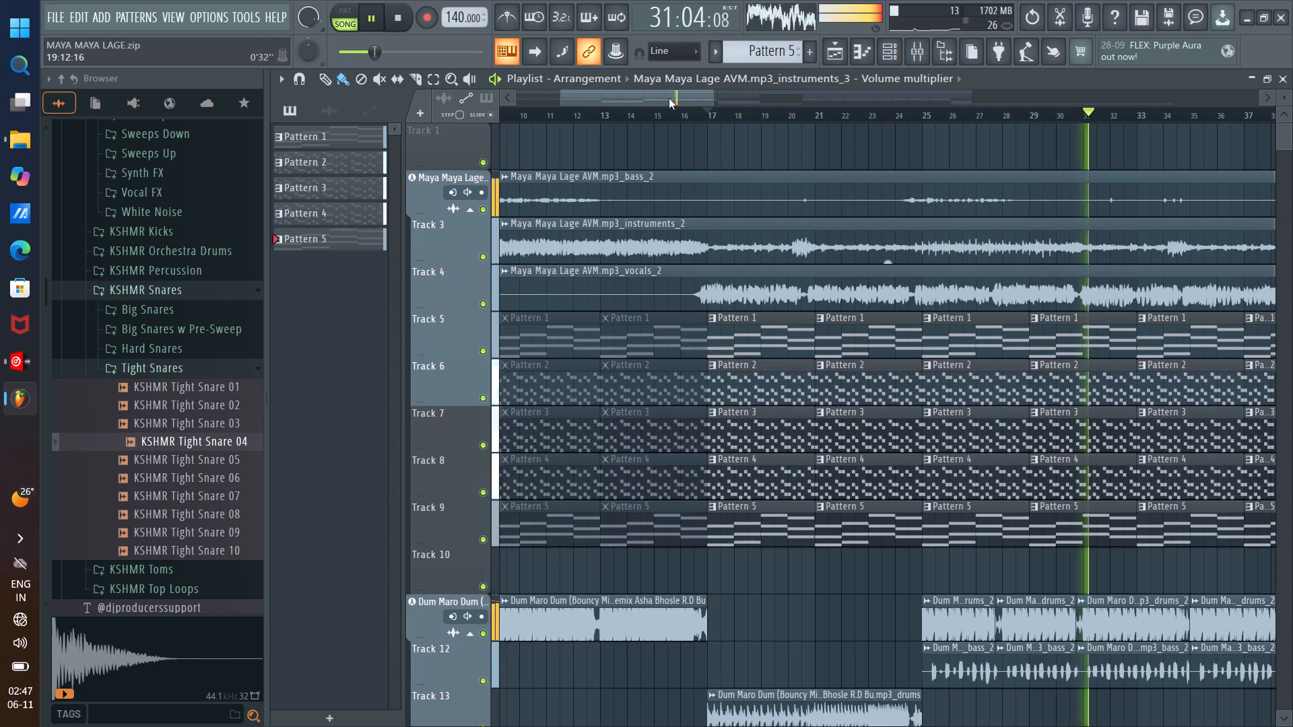
scroll(682, 115, down, 1)
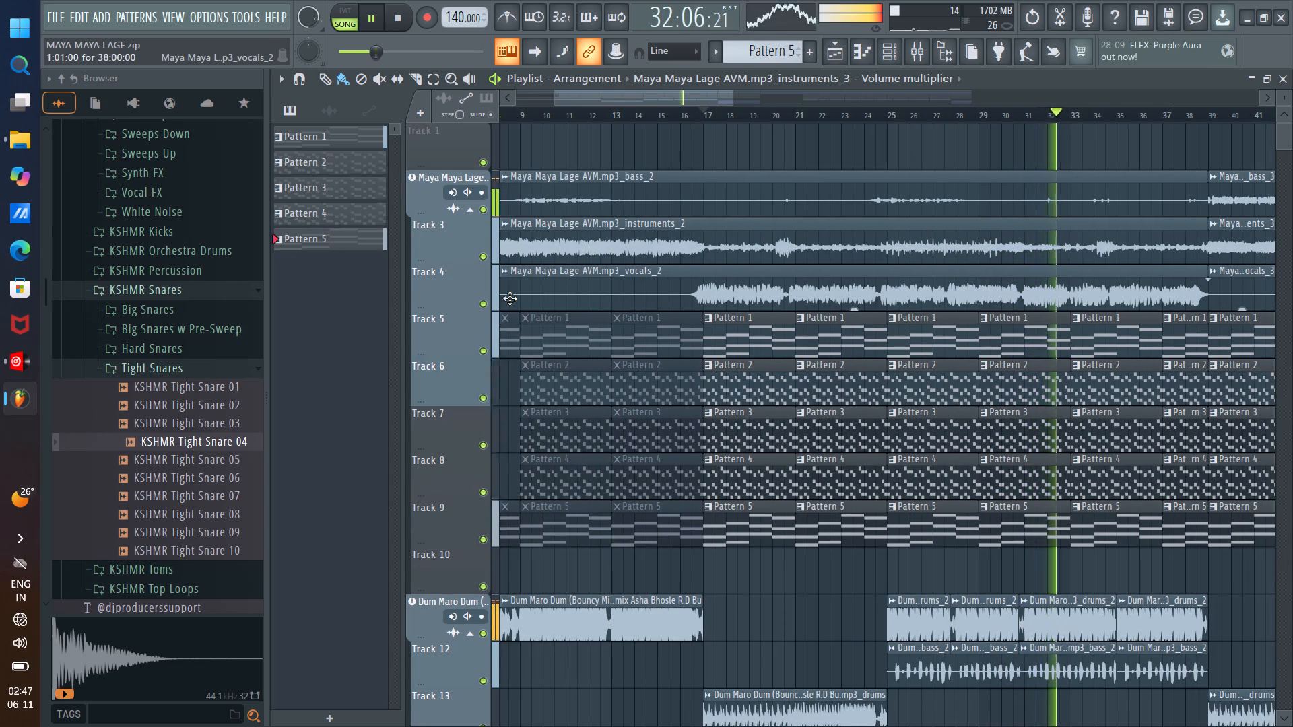
right_click(479, 298)
click(704, 111)
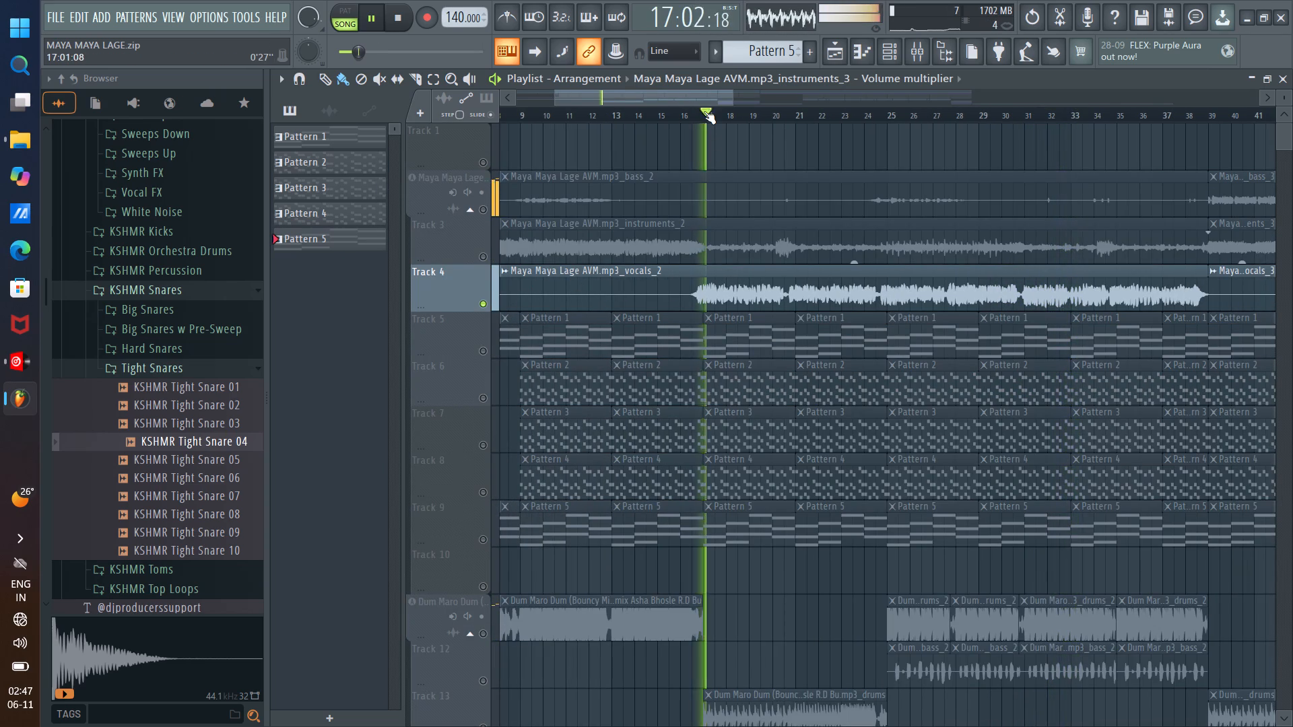
Lower the volume fader of the Maya Maya Lage AVM mixer track slightly, closing the mixer when done.
click(917, 50)
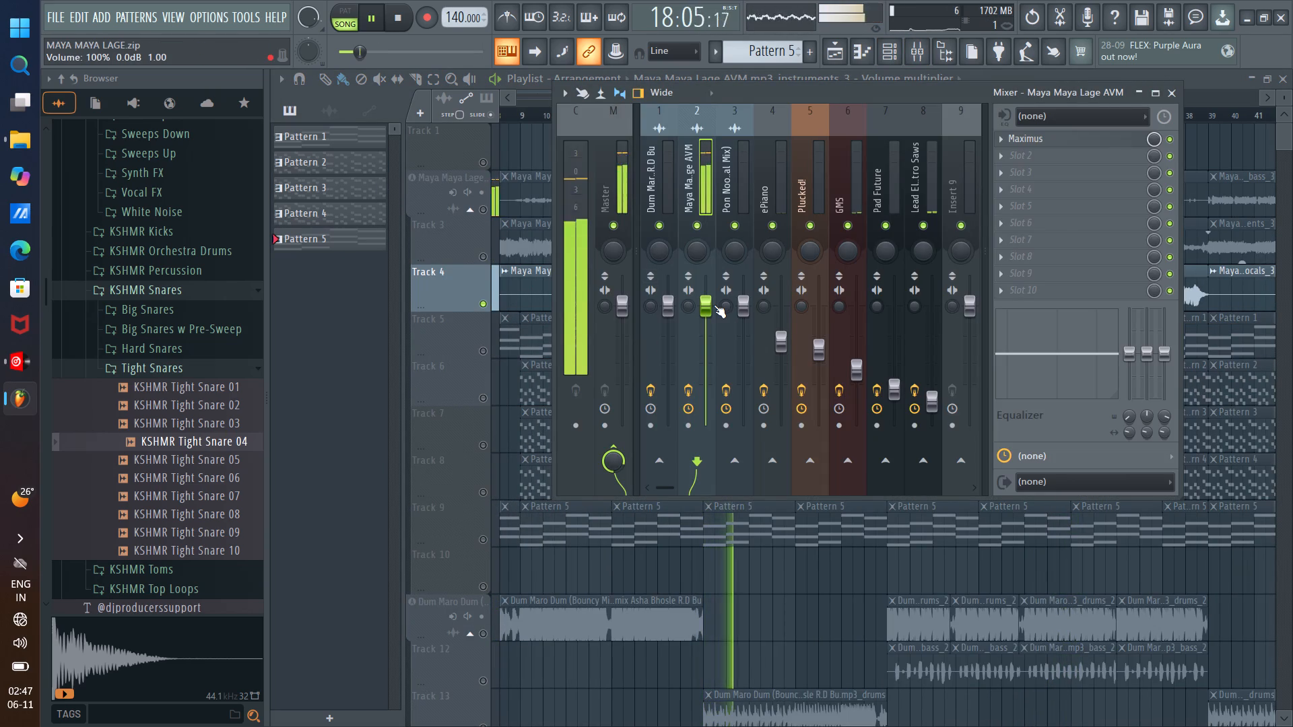
scroll(714, 304, down, 4)
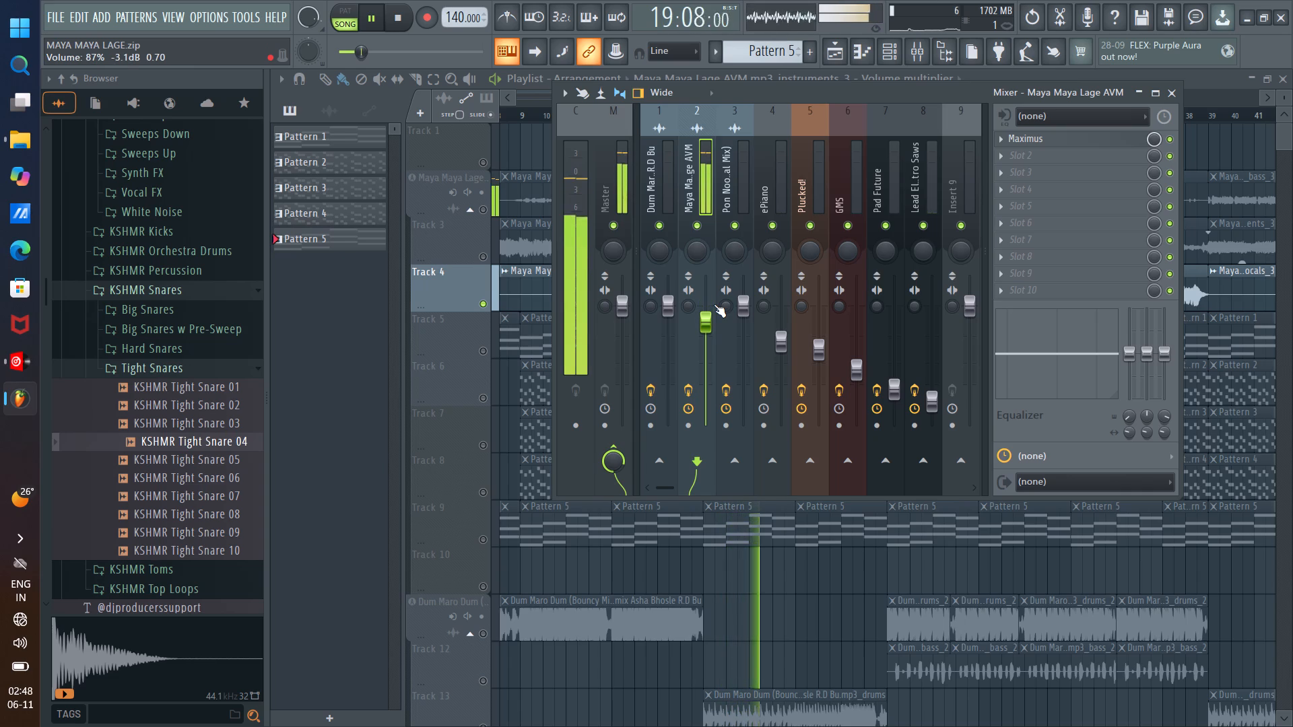
click(1168, 92)
Solo the Dum Maro Dum (Bouncy Mix) track, play it from the start of the song, and select its first clip.
drag(663, 98, 541, 101)
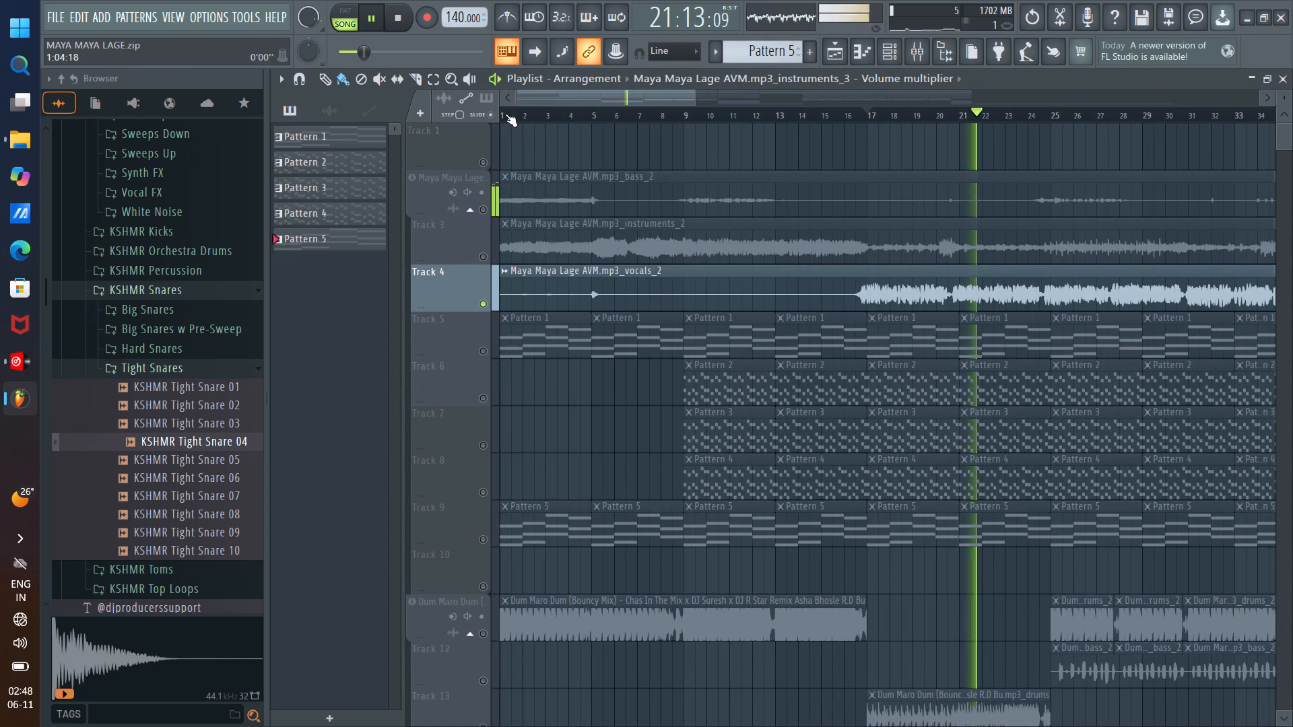
click(505, 114)
right_click(482, 631)
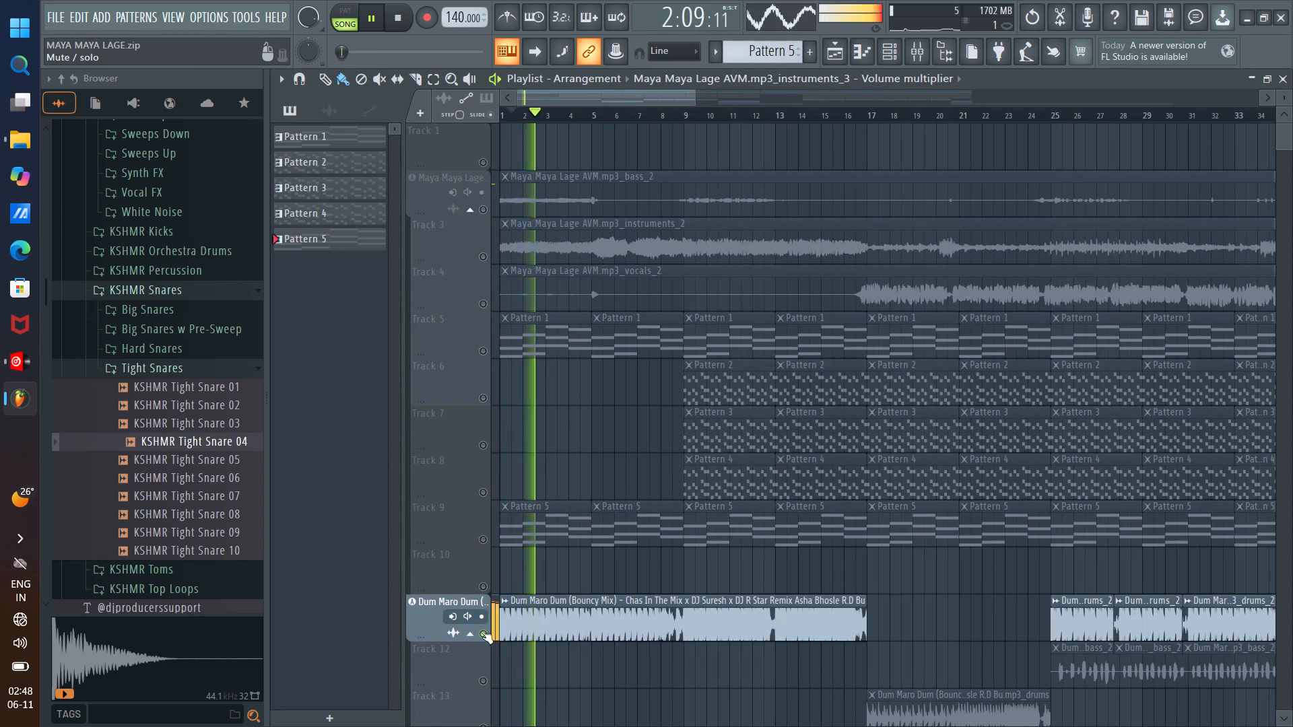
click(614, 629)
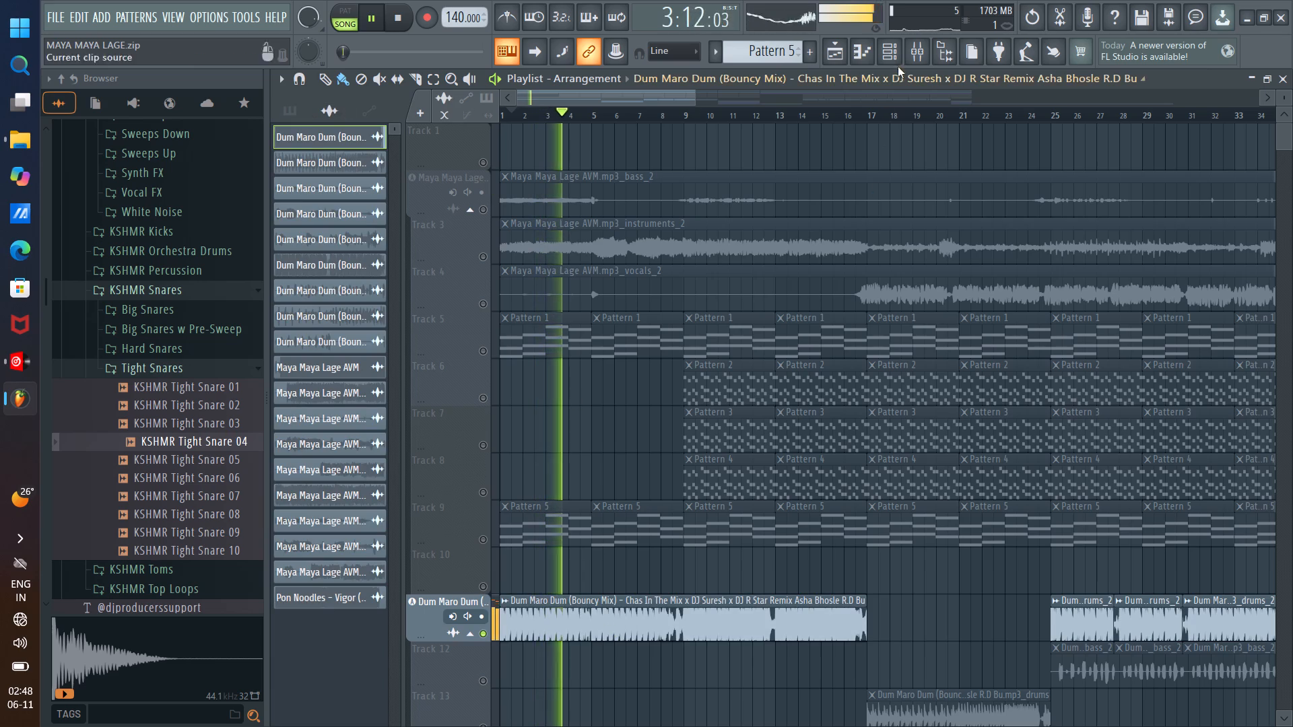
Enable the first two effect slots on the Dum Maro Dum mixer track and open its Maximus plugin.
click(913, 53)
click(670, 111)
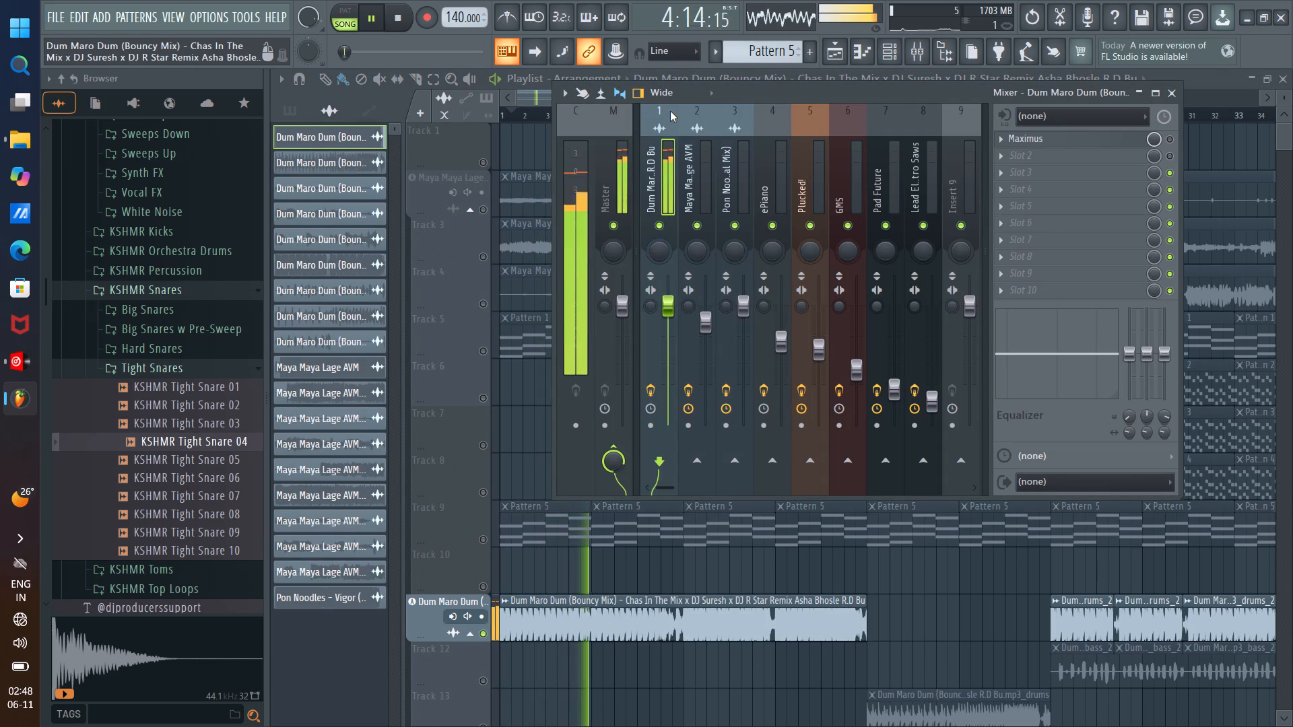
click(1172, 141)
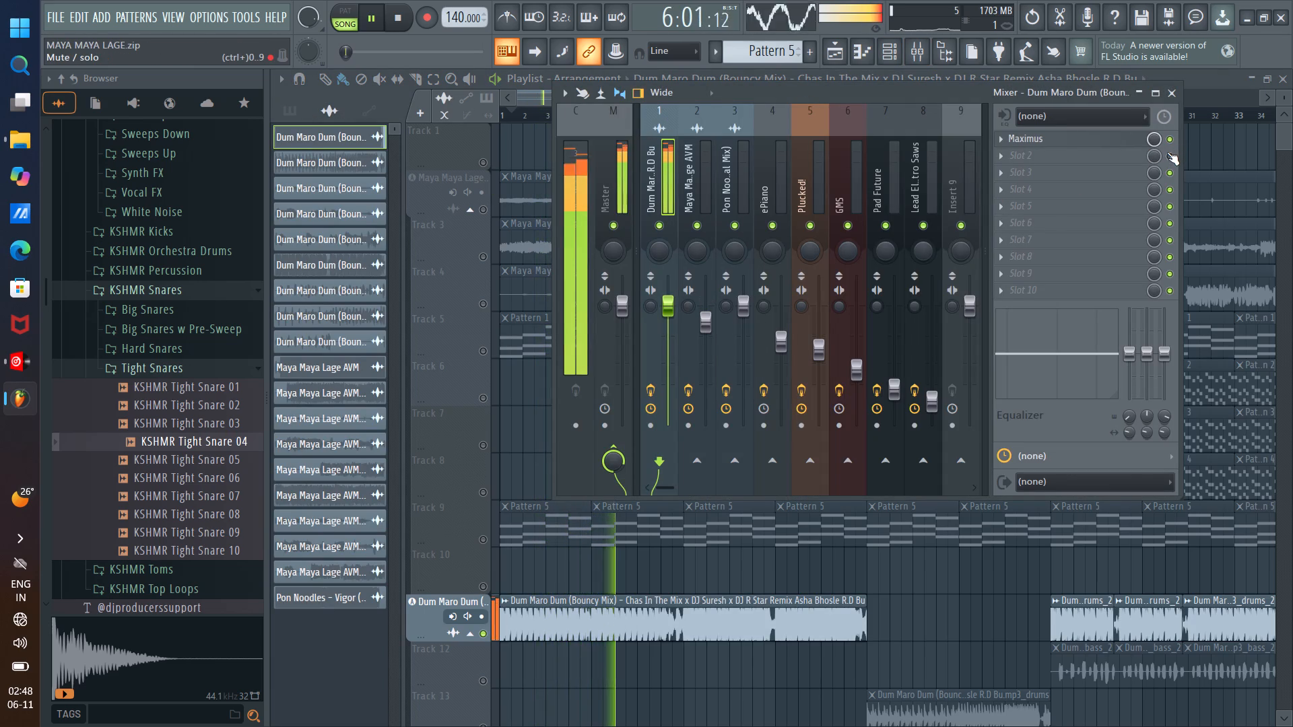
click(1167, 152)
click(1024, 137)
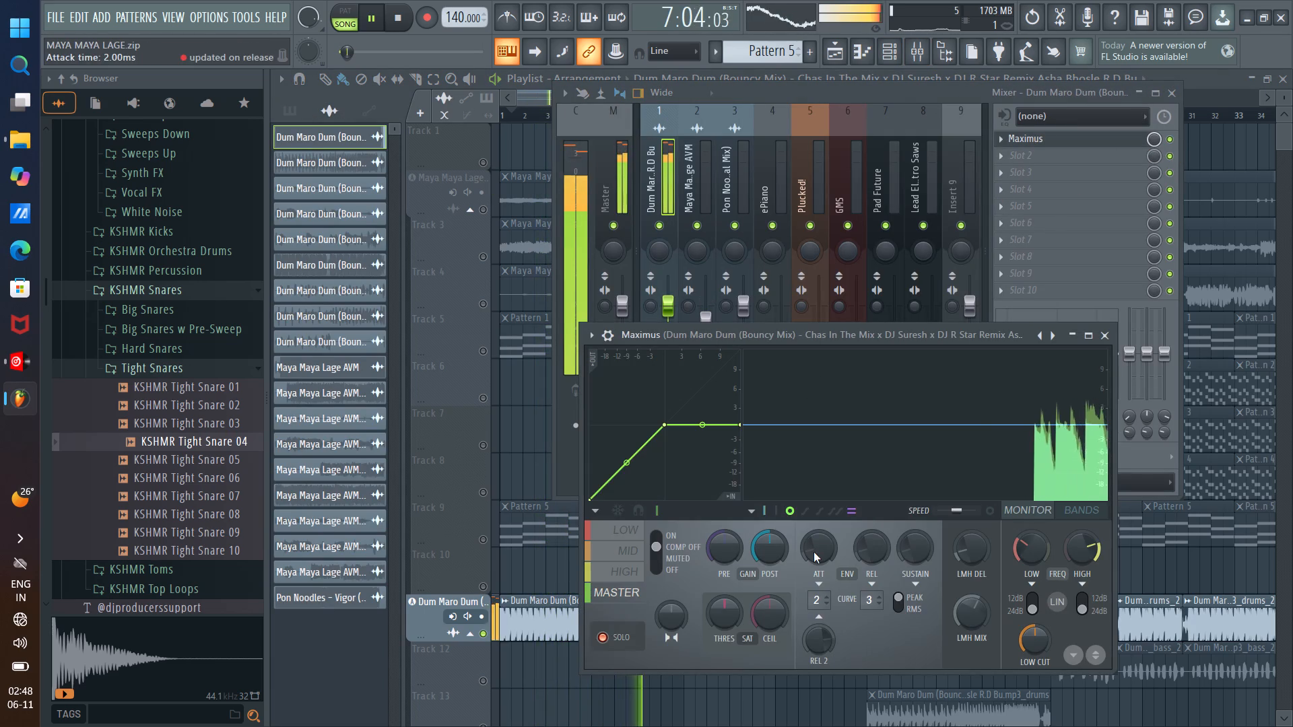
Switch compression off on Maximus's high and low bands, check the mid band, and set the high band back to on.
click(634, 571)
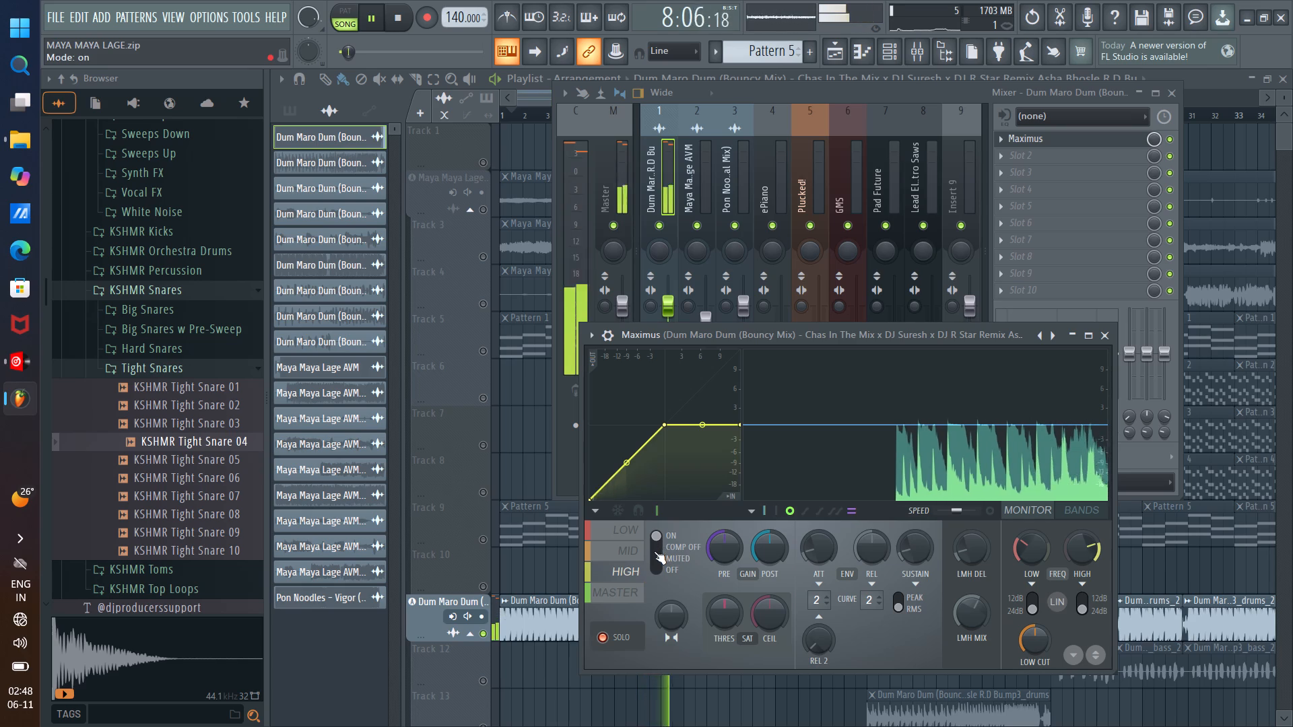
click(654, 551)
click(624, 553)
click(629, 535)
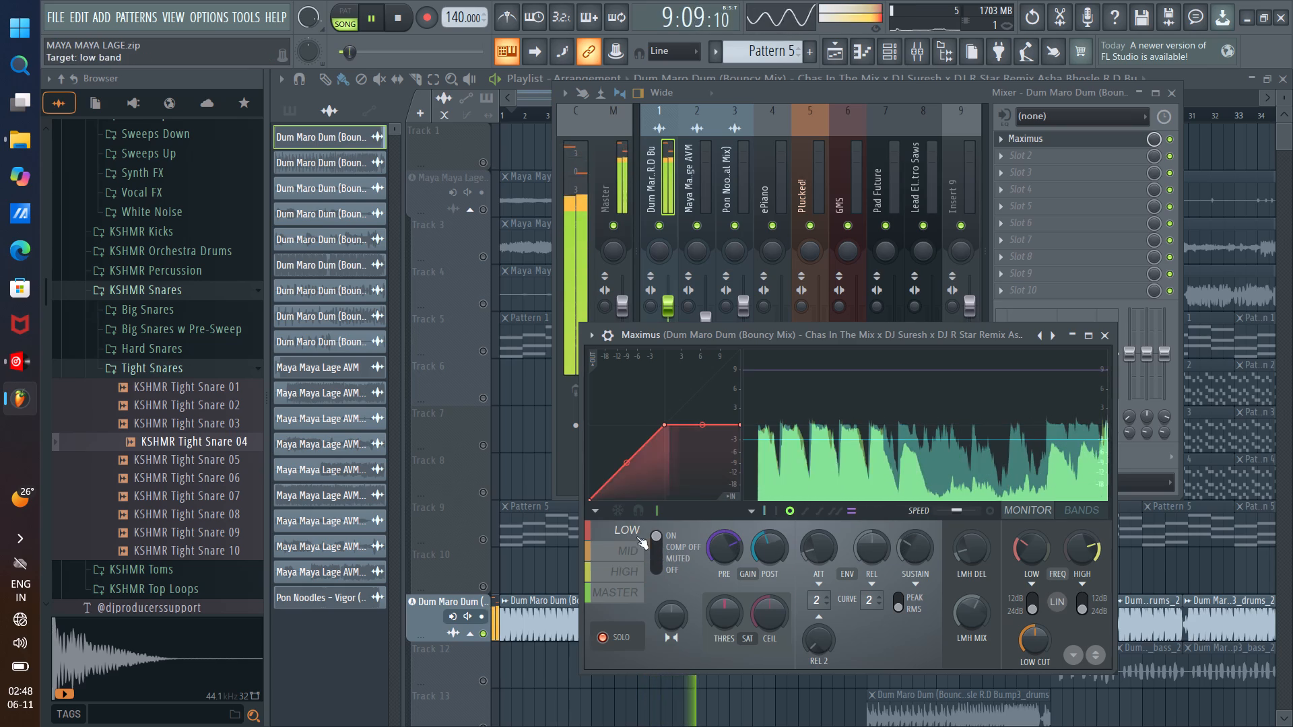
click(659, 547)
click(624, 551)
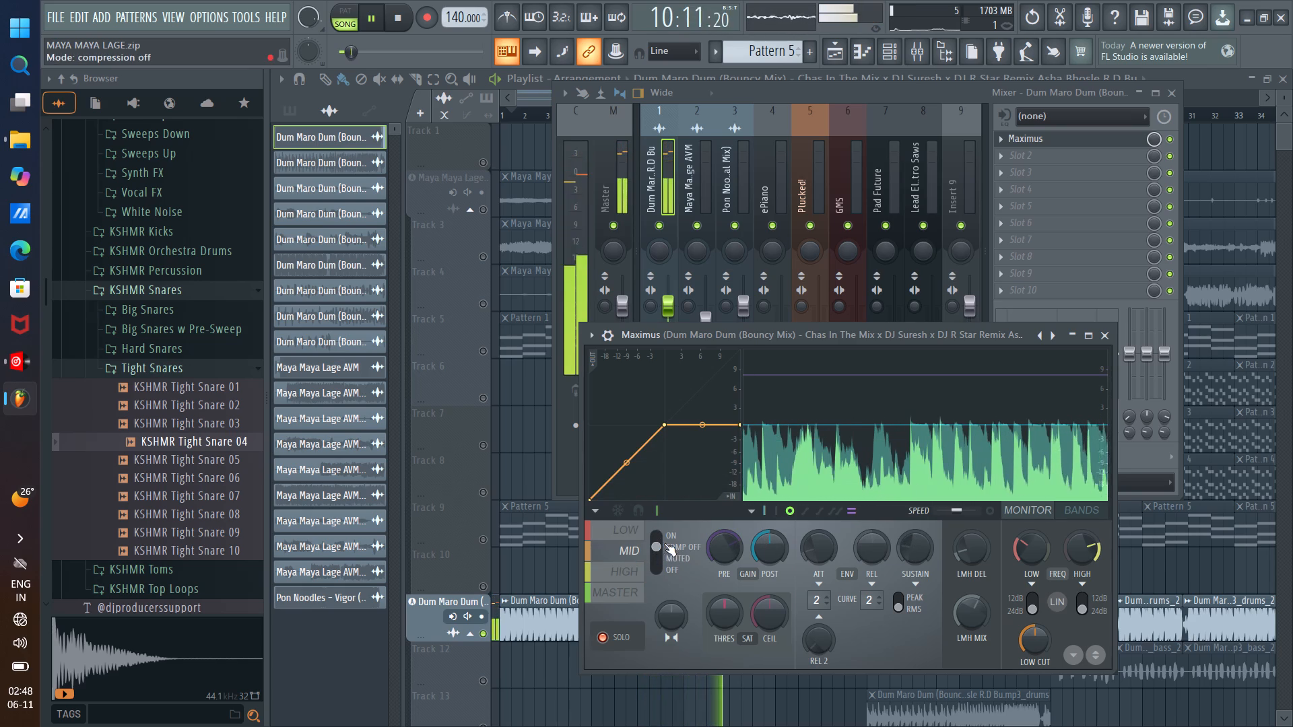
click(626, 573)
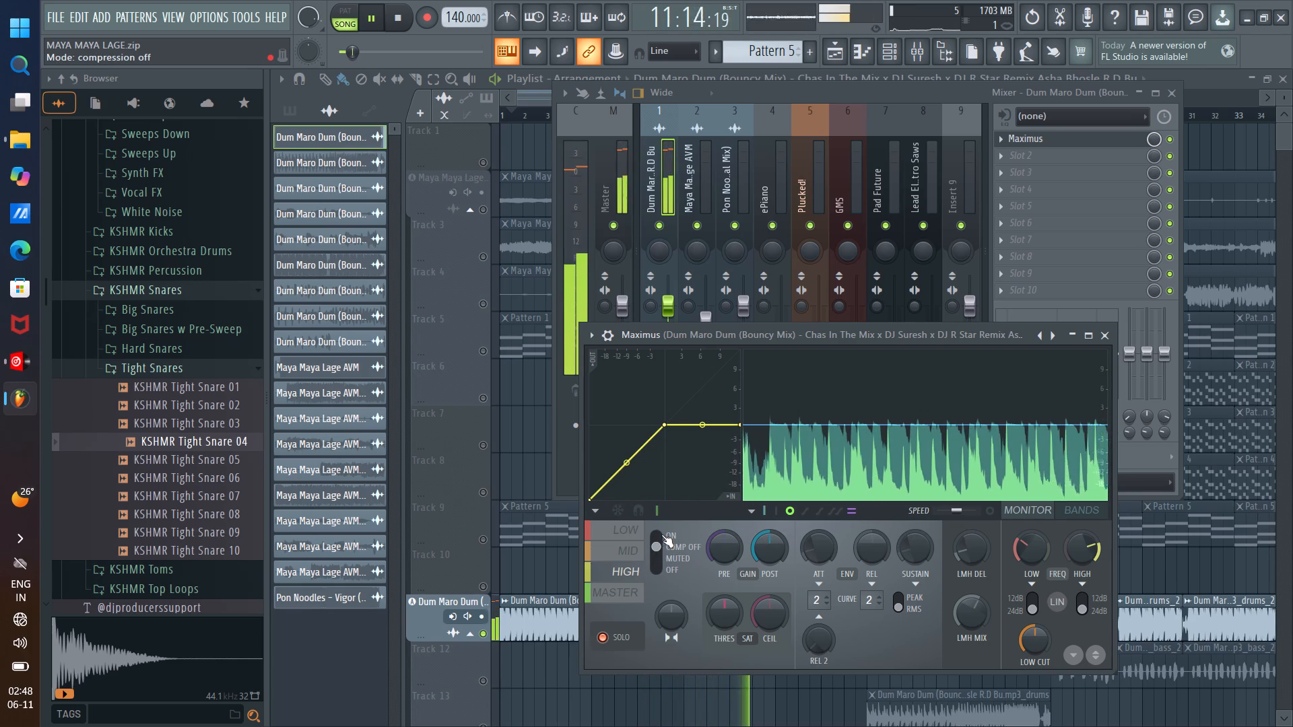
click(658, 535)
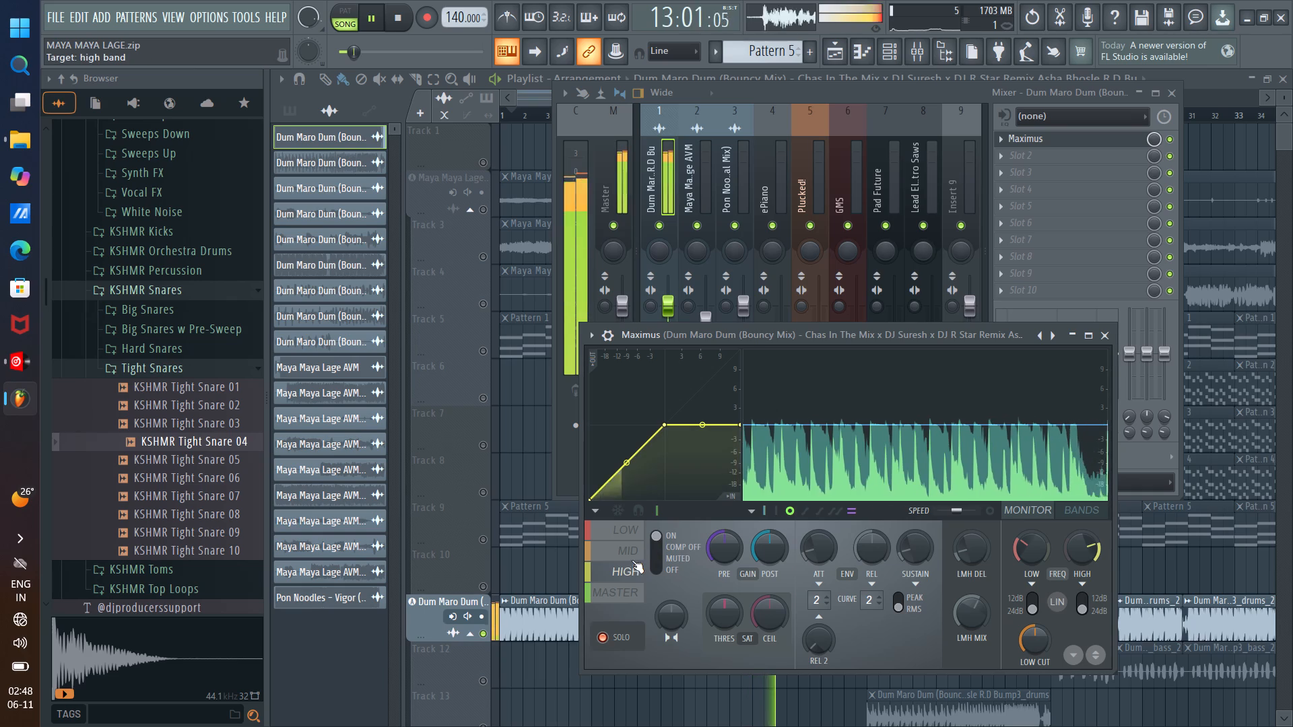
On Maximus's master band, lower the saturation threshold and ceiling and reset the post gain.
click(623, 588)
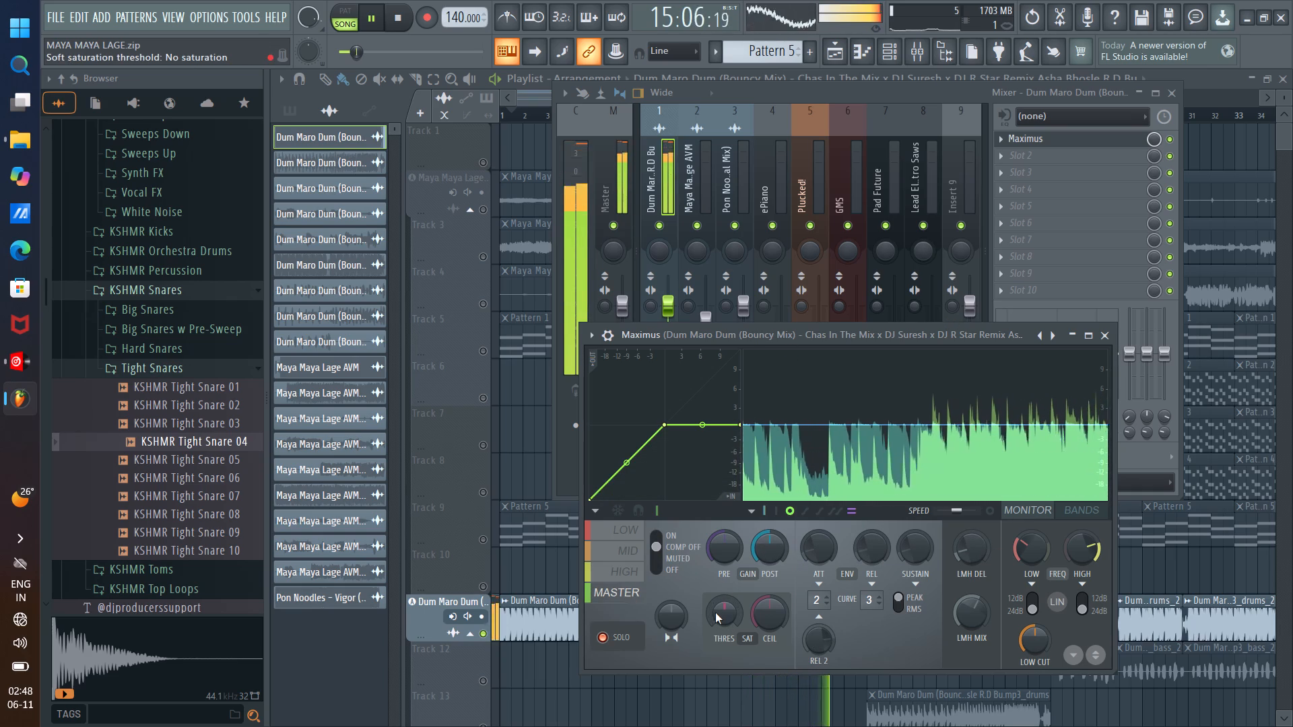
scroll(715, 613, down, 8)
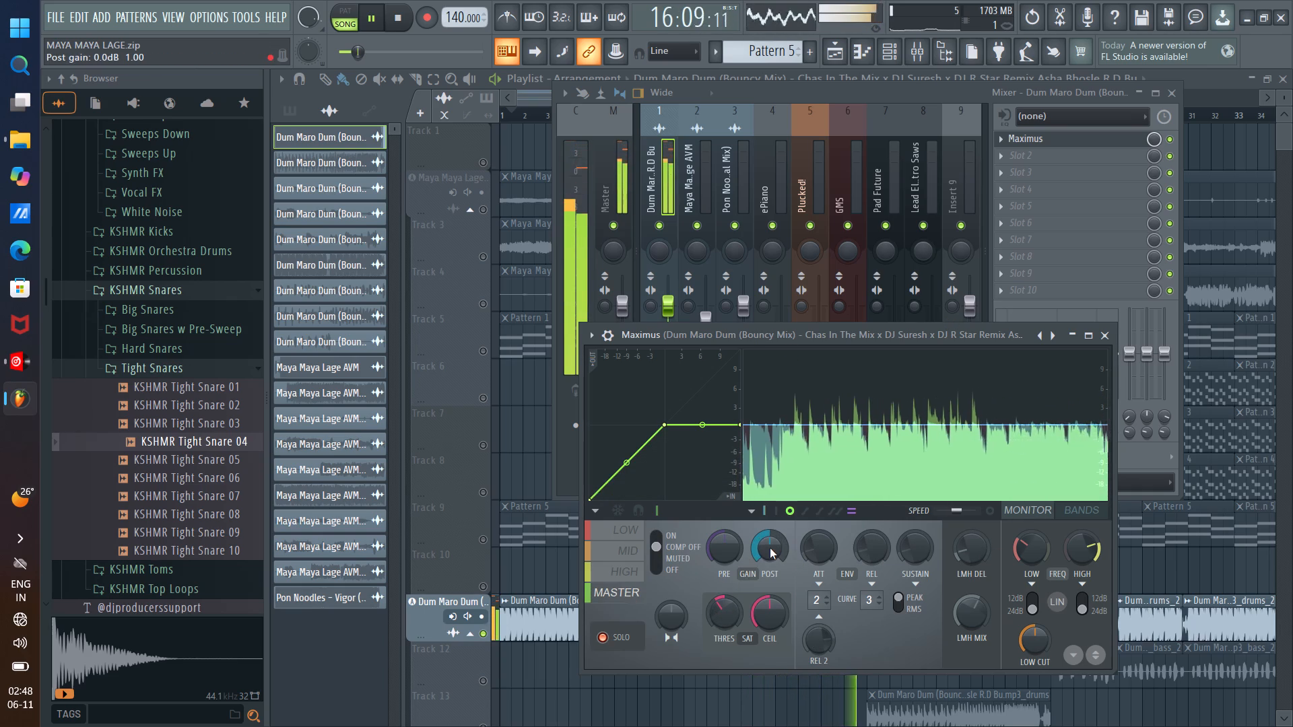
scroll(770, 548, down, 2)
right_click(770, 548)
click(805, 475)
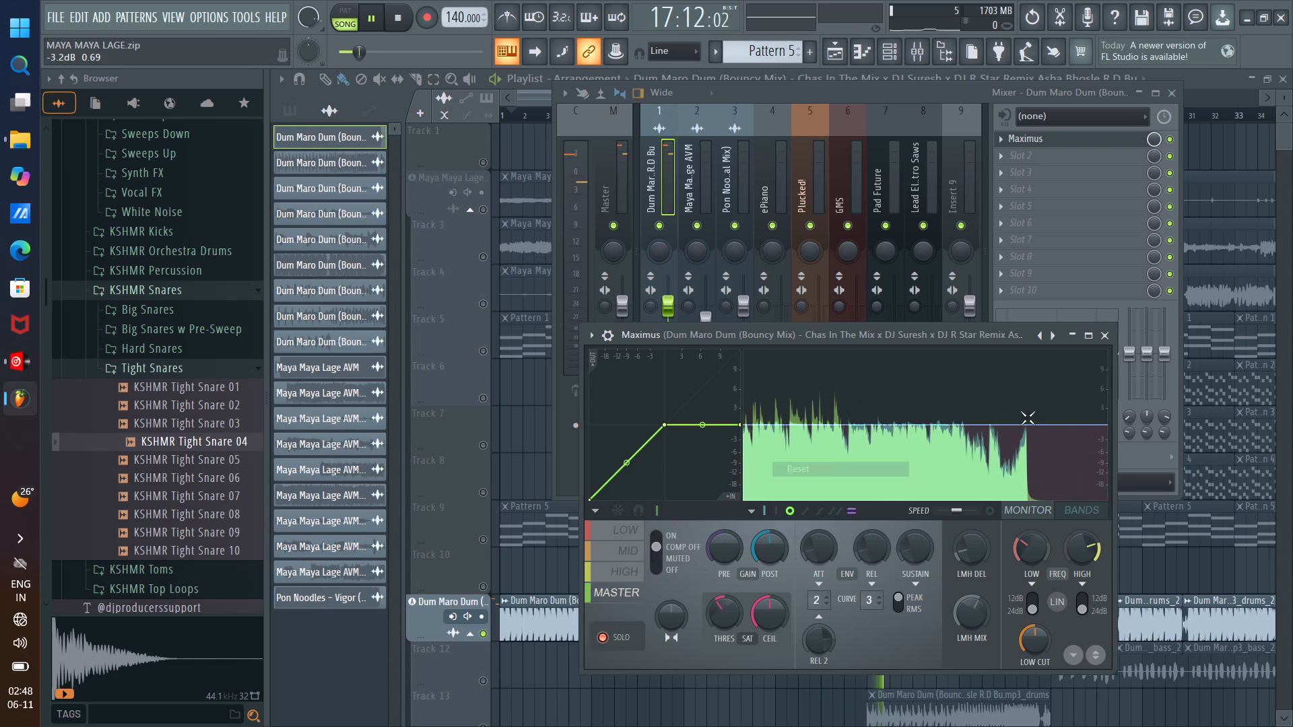
Load the Clear master RMS mastering preset in the Dum Maro Dum track's Maximus and move its window clear of the mixer's effect slots.
right_click(1047, 338)
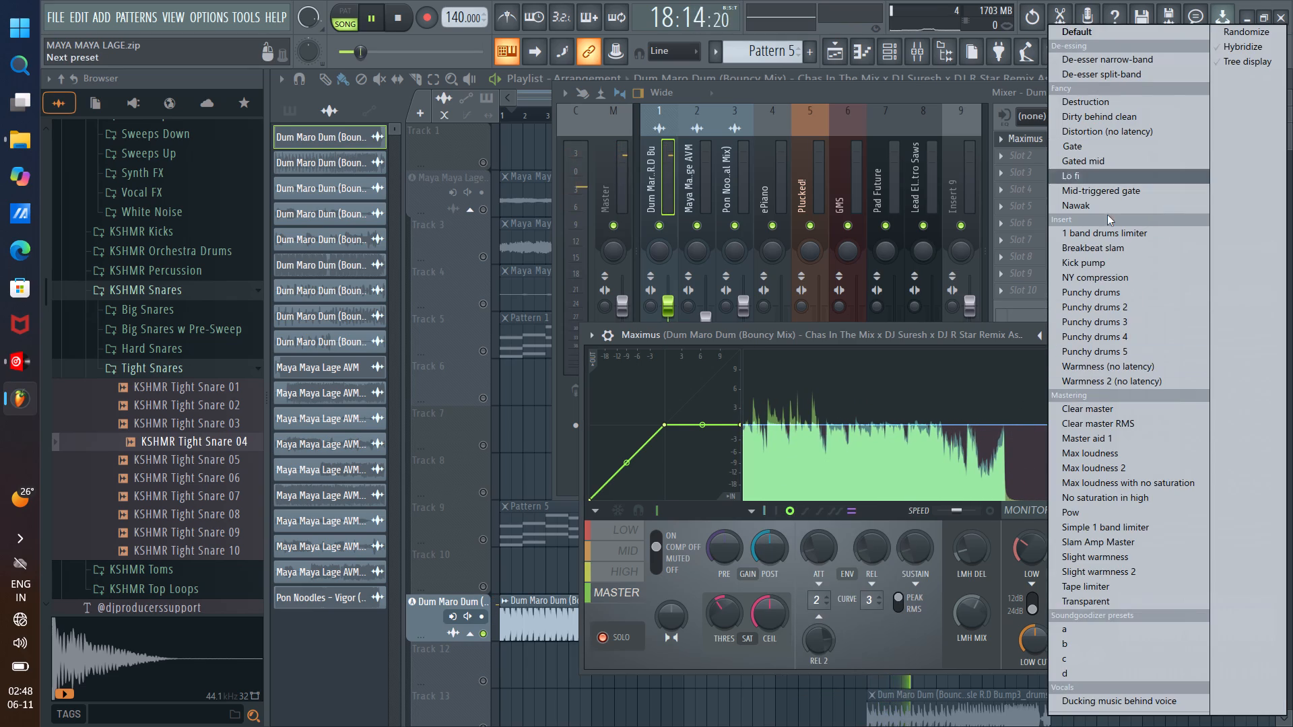
click(1098, 424)
drag(910, 331, 711, 231)
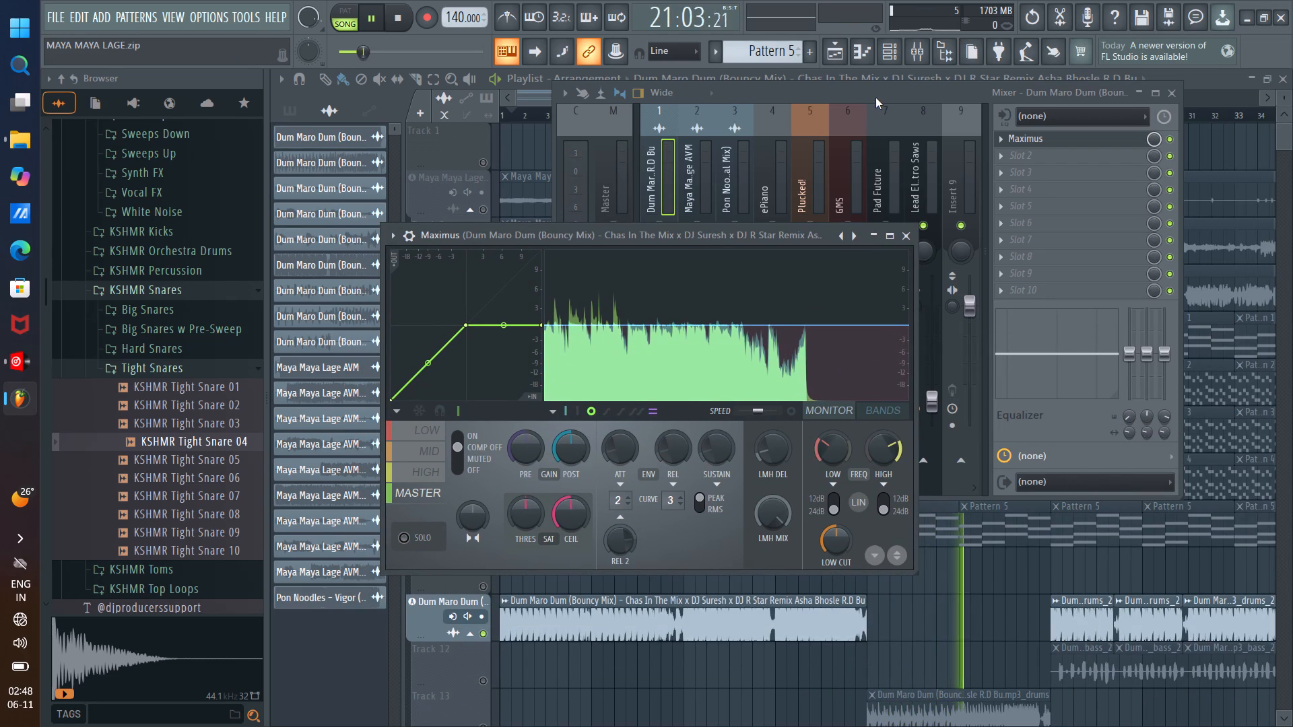
Stop playback and close the mixer window.
key(space)
click(1172, 97)
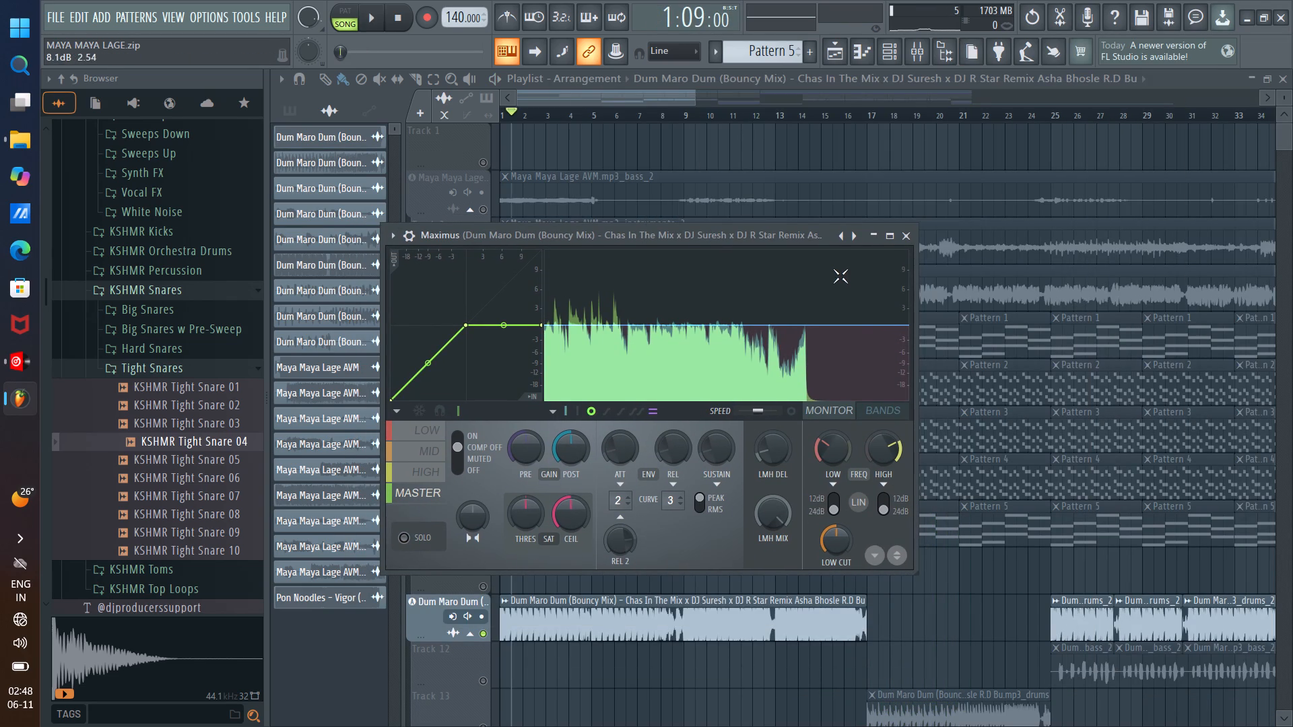
Start playback, switch compression off on Maximus's low and mid bands, and check the high band.
key(space)
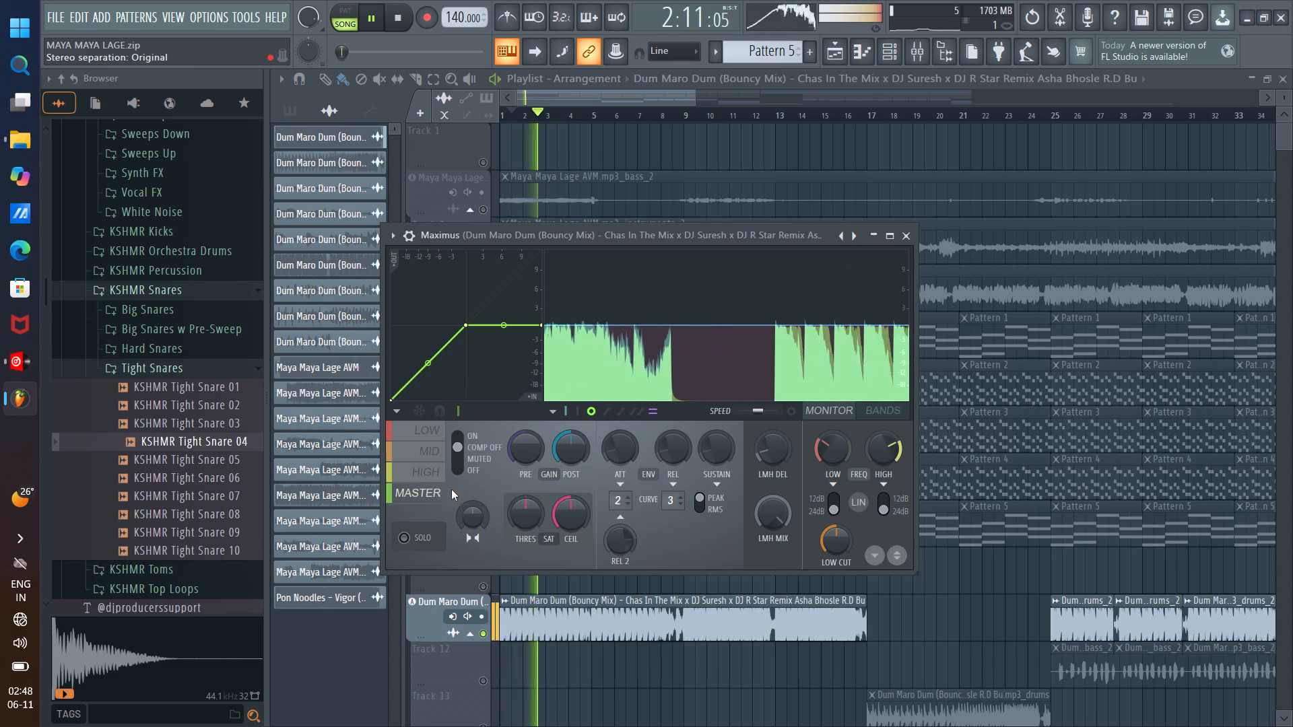
click(432, 436)
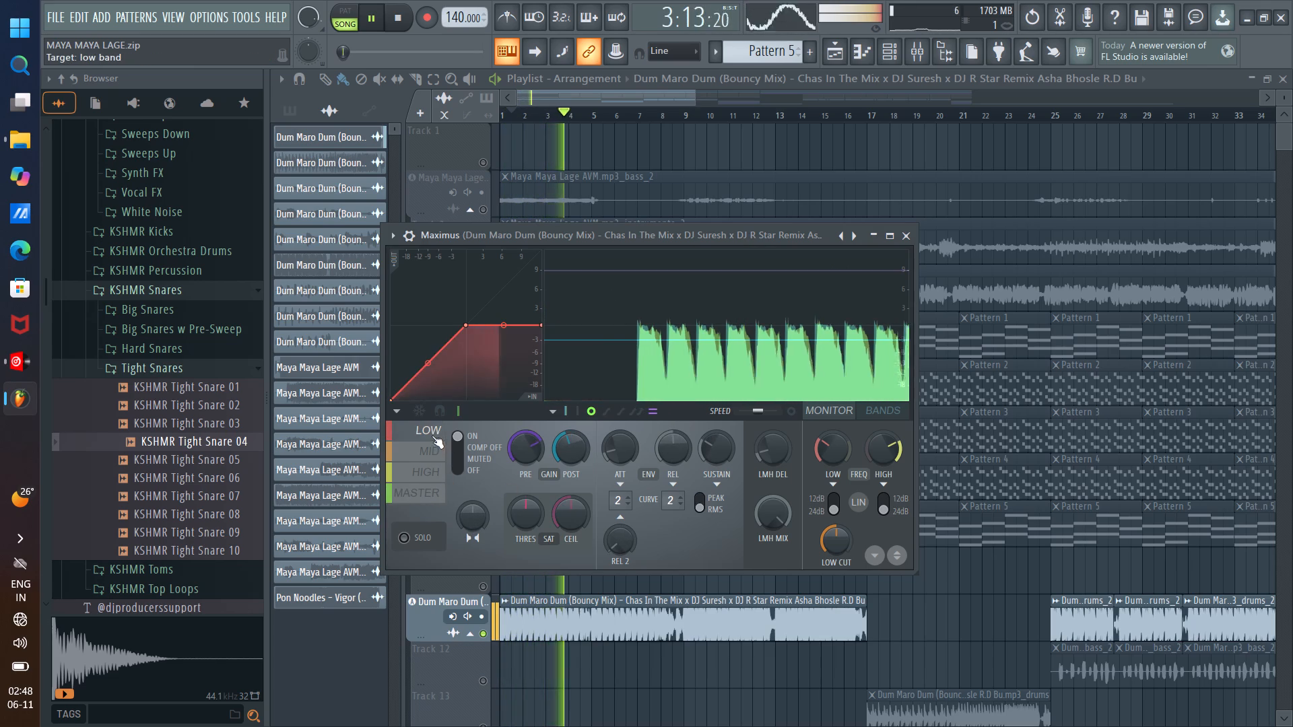
click(461, 447)
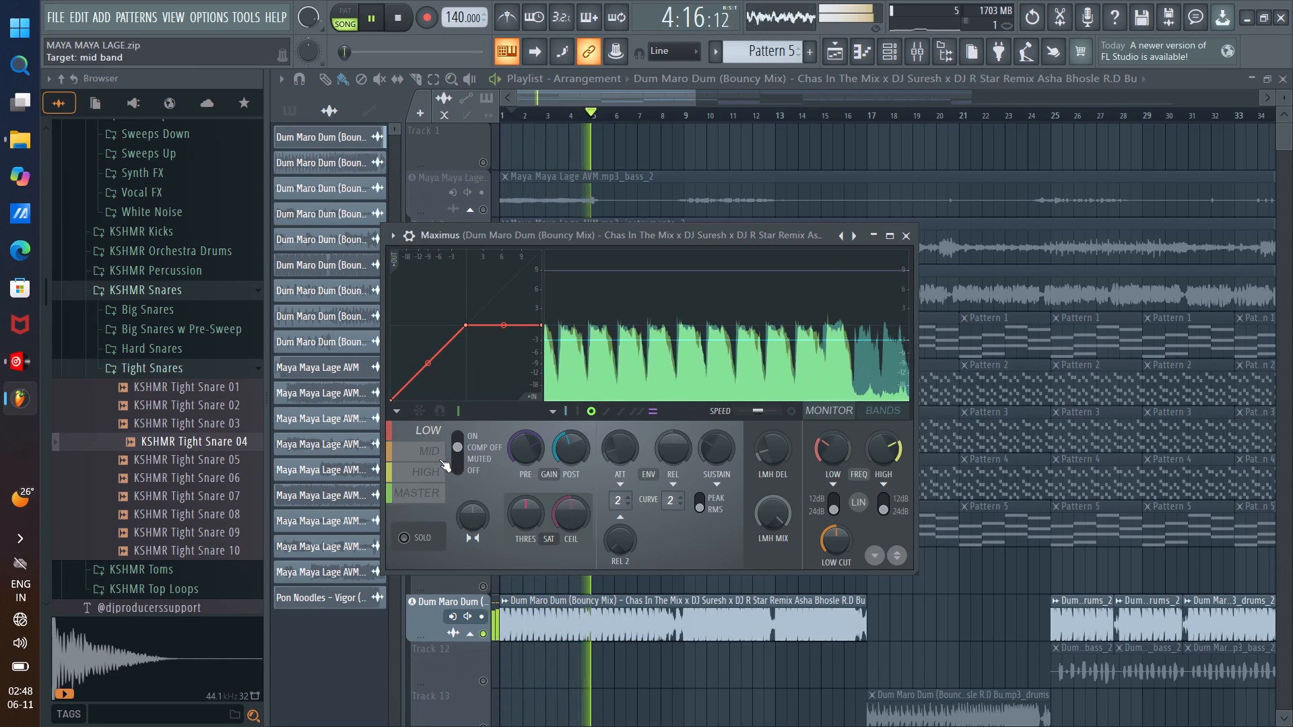
click(434, 449)
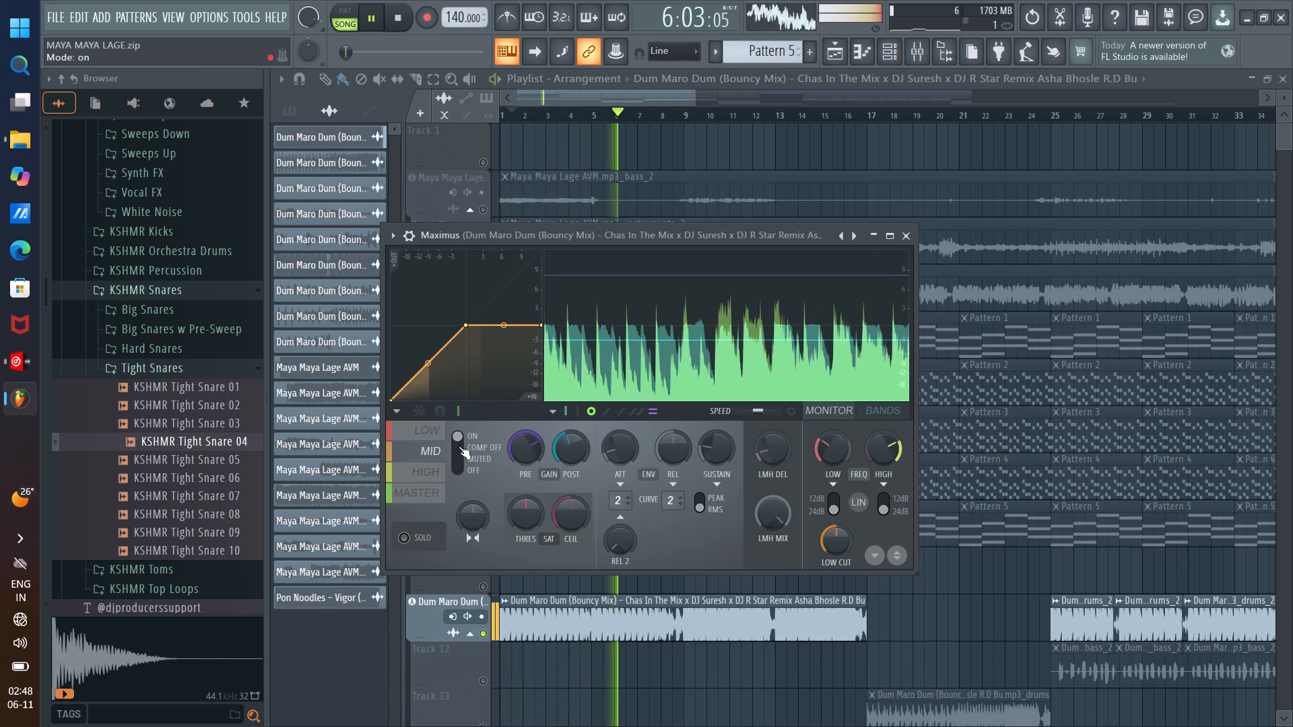
click(458, 444)
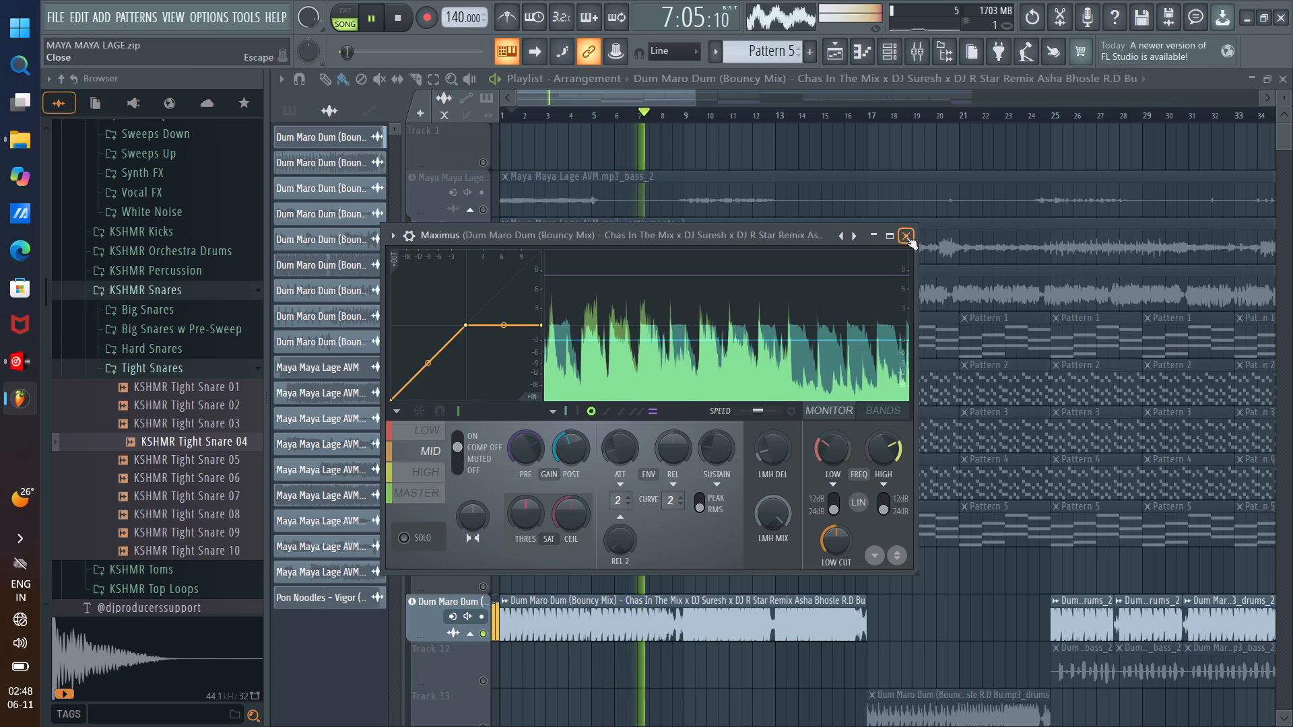
click(428, 471)
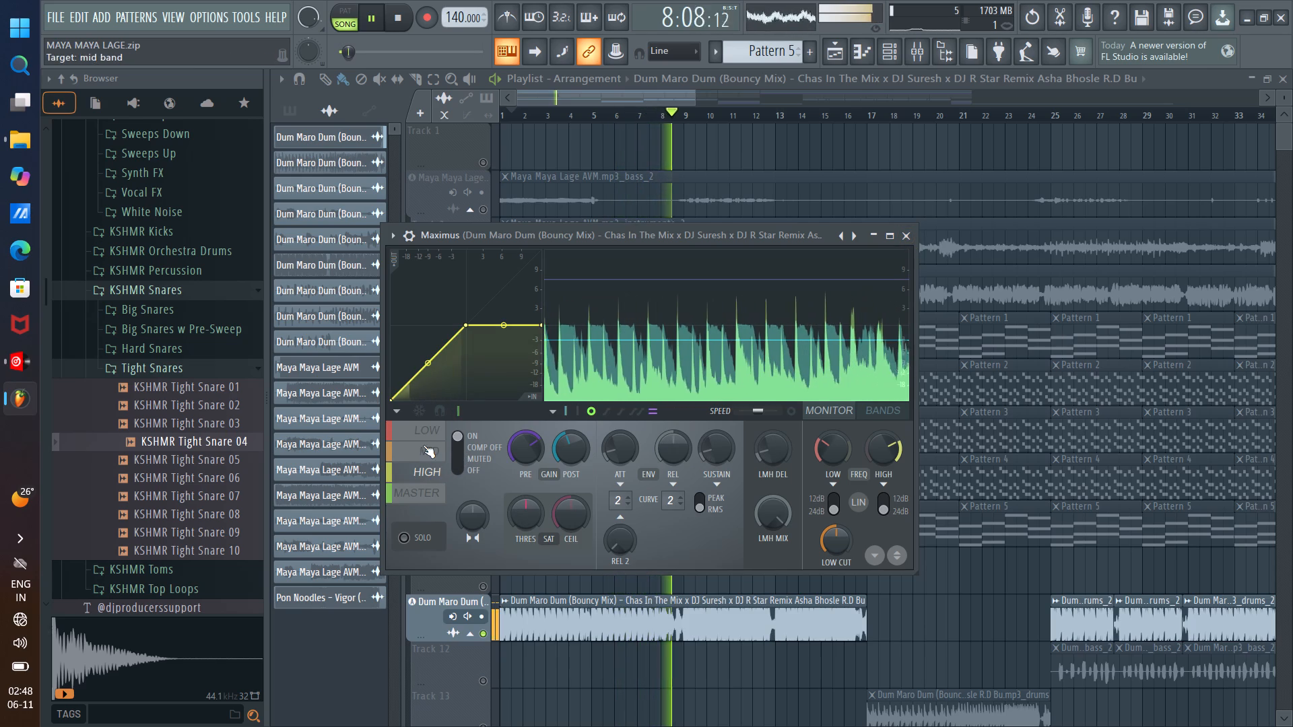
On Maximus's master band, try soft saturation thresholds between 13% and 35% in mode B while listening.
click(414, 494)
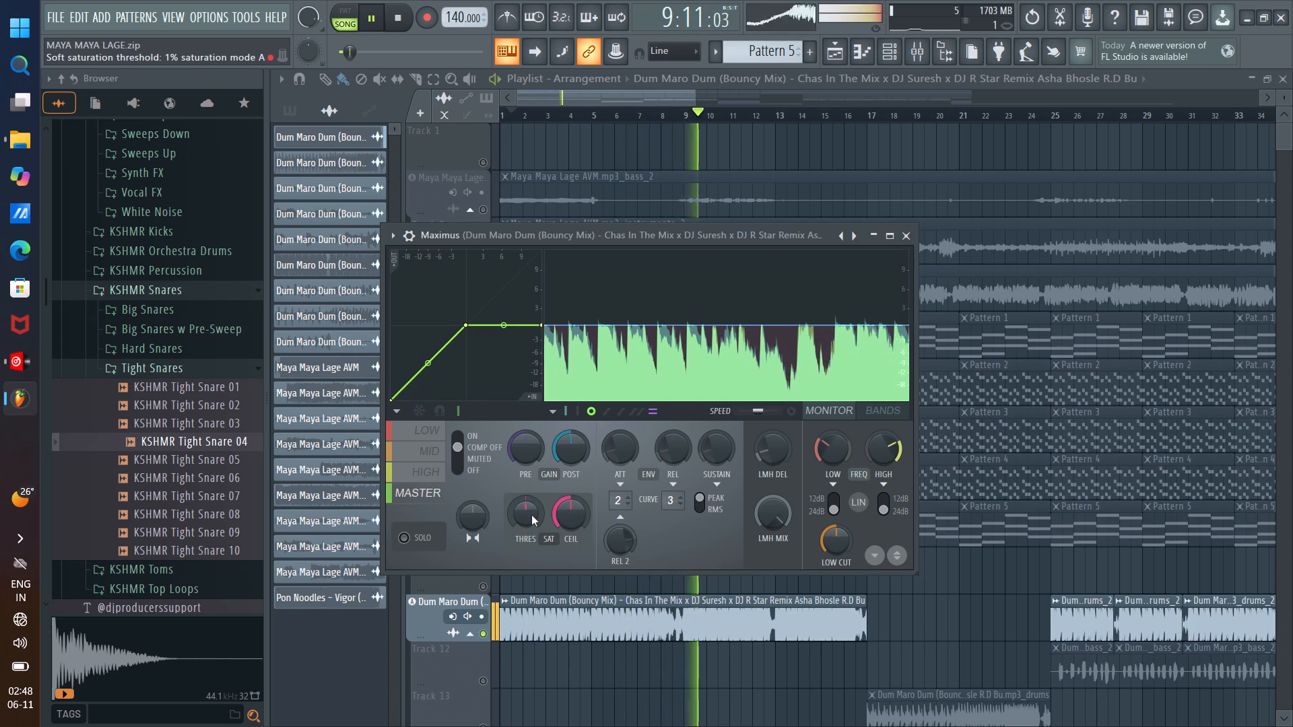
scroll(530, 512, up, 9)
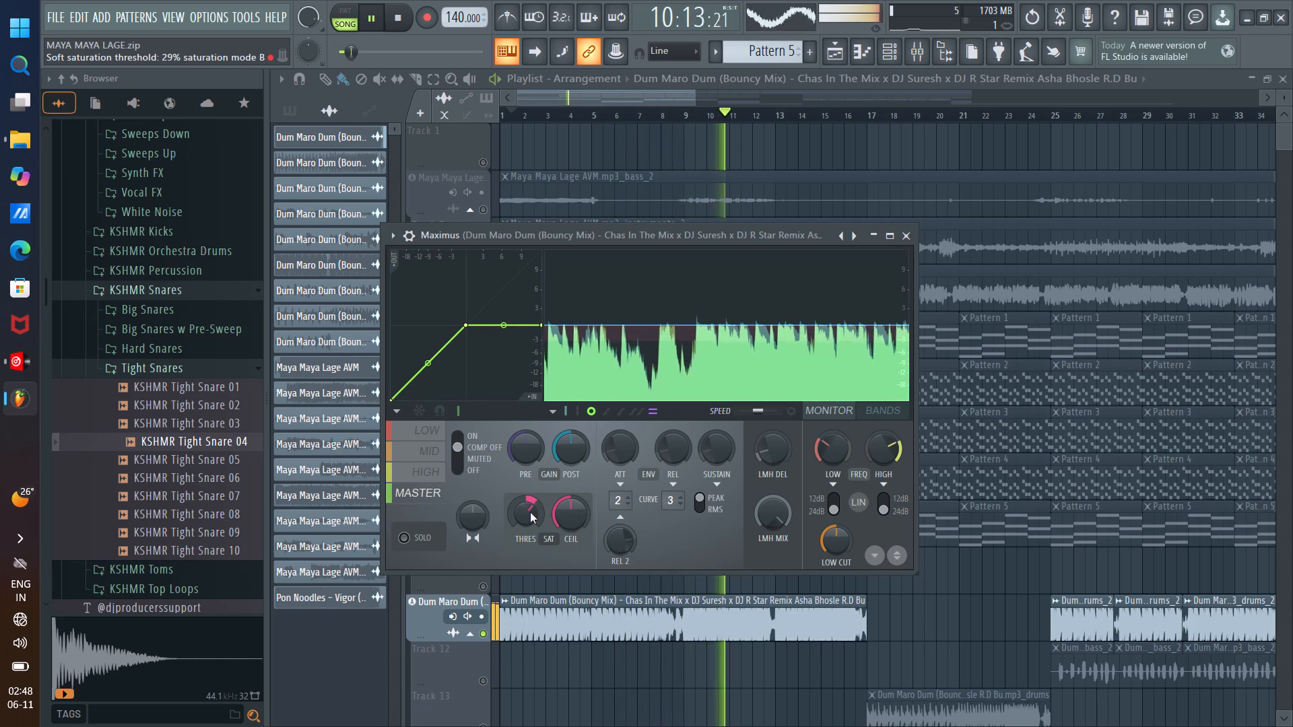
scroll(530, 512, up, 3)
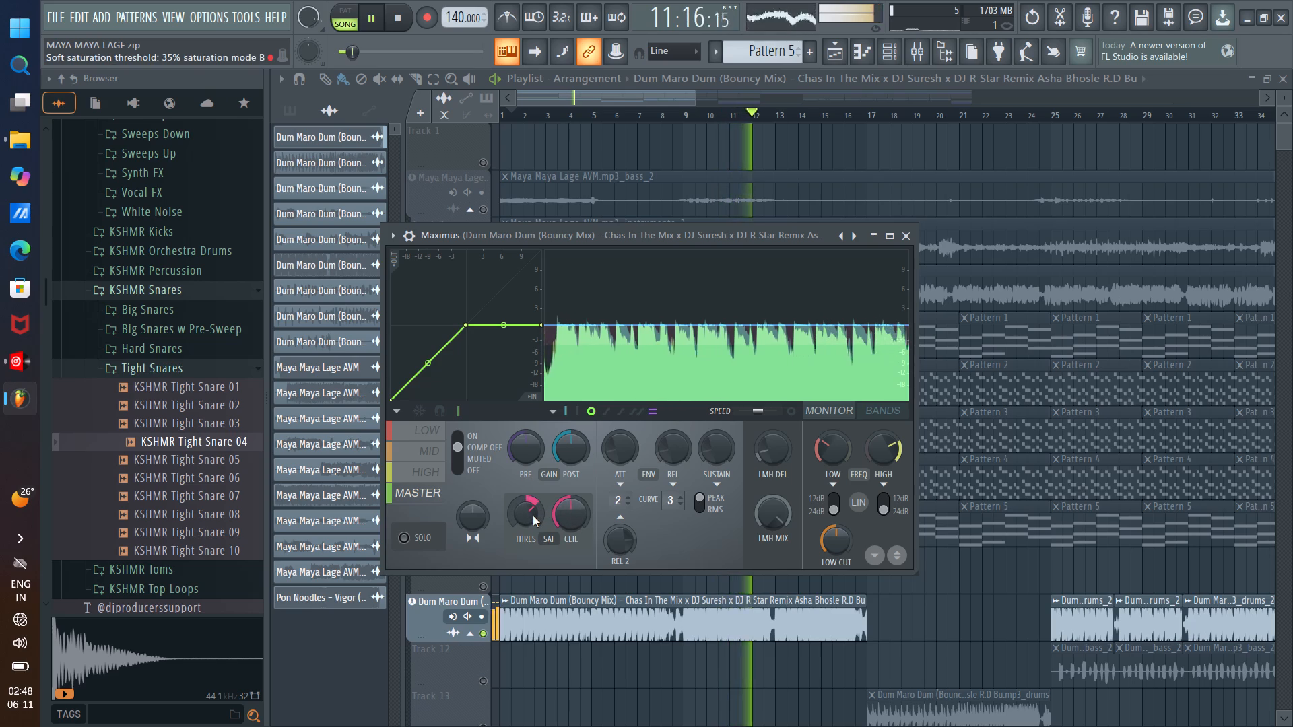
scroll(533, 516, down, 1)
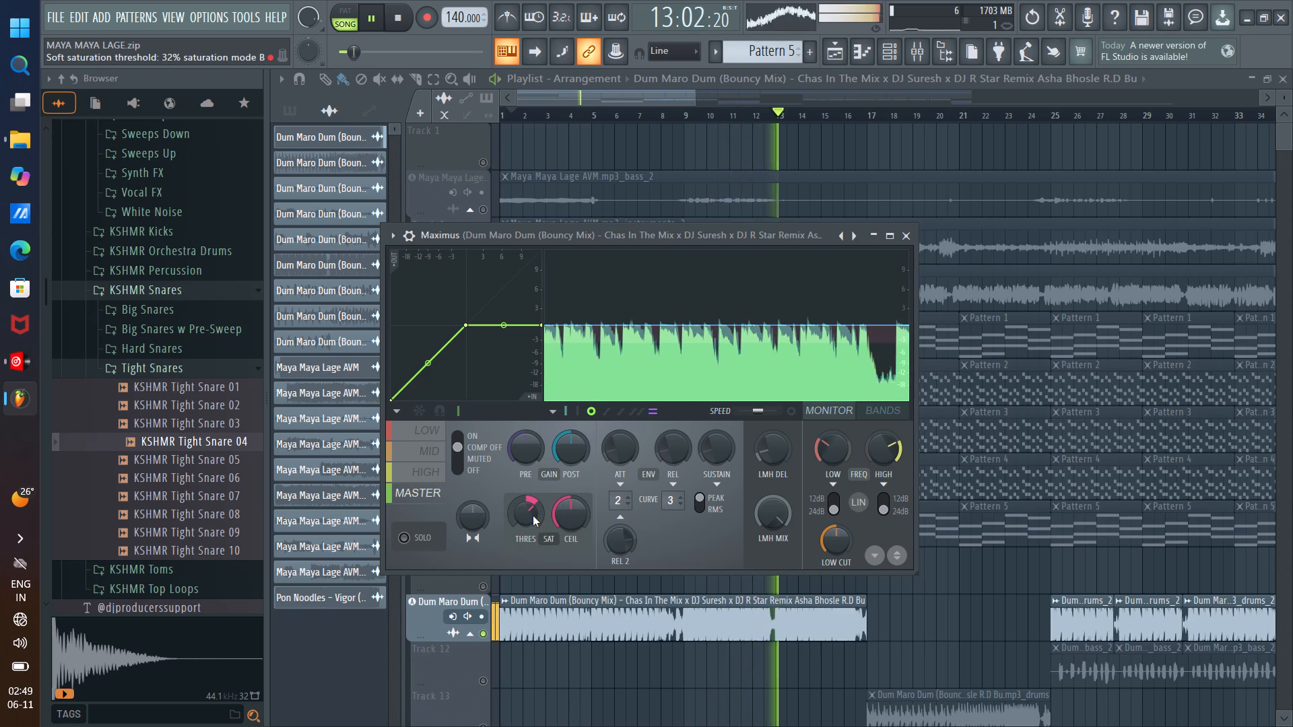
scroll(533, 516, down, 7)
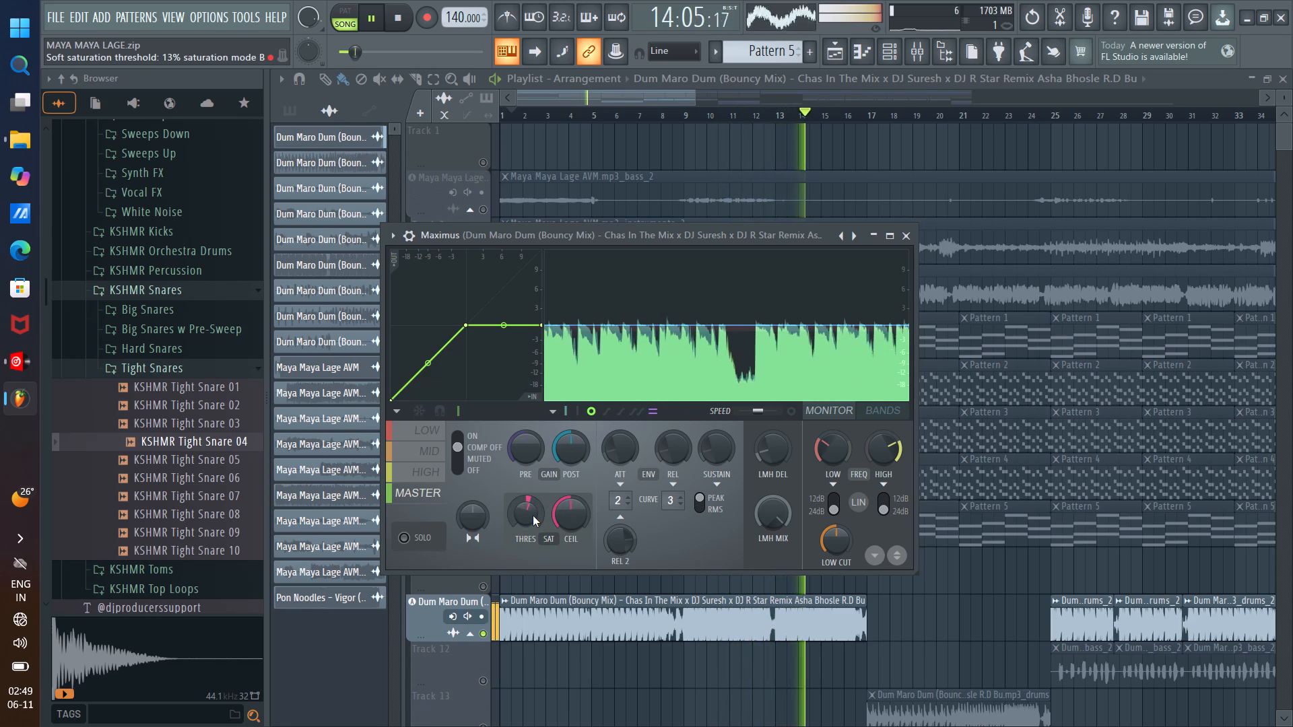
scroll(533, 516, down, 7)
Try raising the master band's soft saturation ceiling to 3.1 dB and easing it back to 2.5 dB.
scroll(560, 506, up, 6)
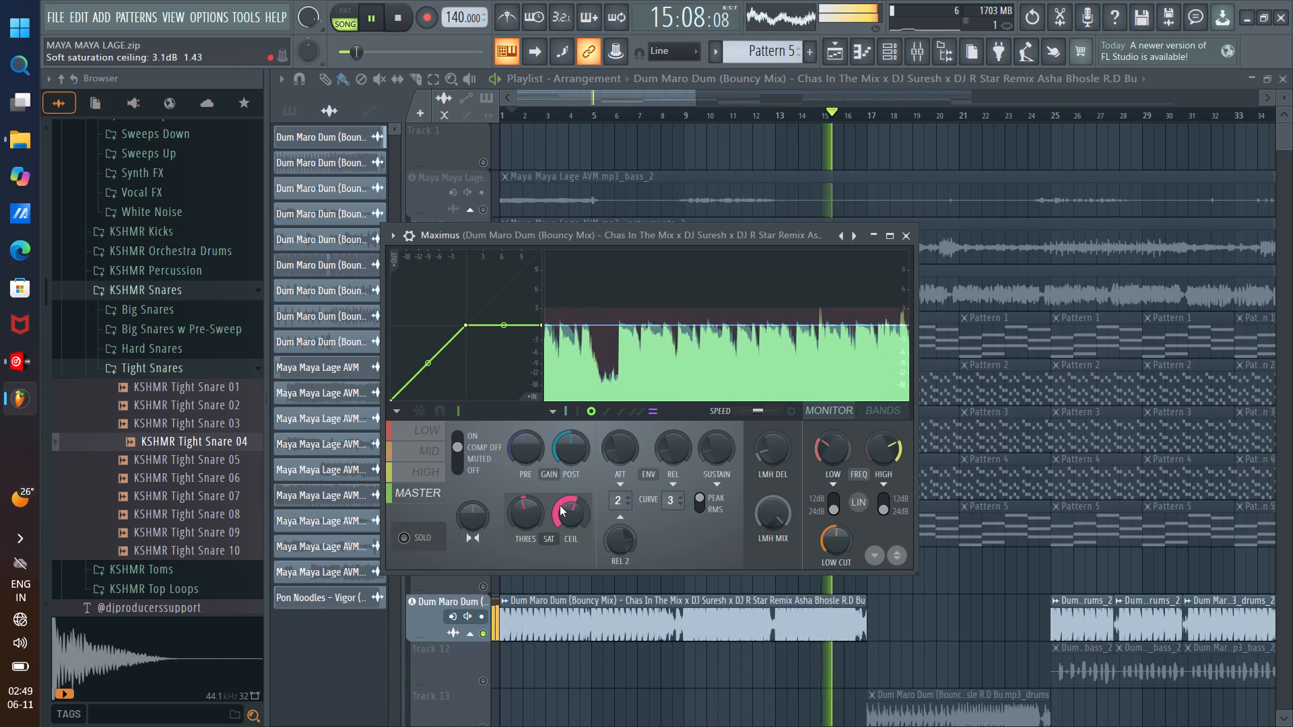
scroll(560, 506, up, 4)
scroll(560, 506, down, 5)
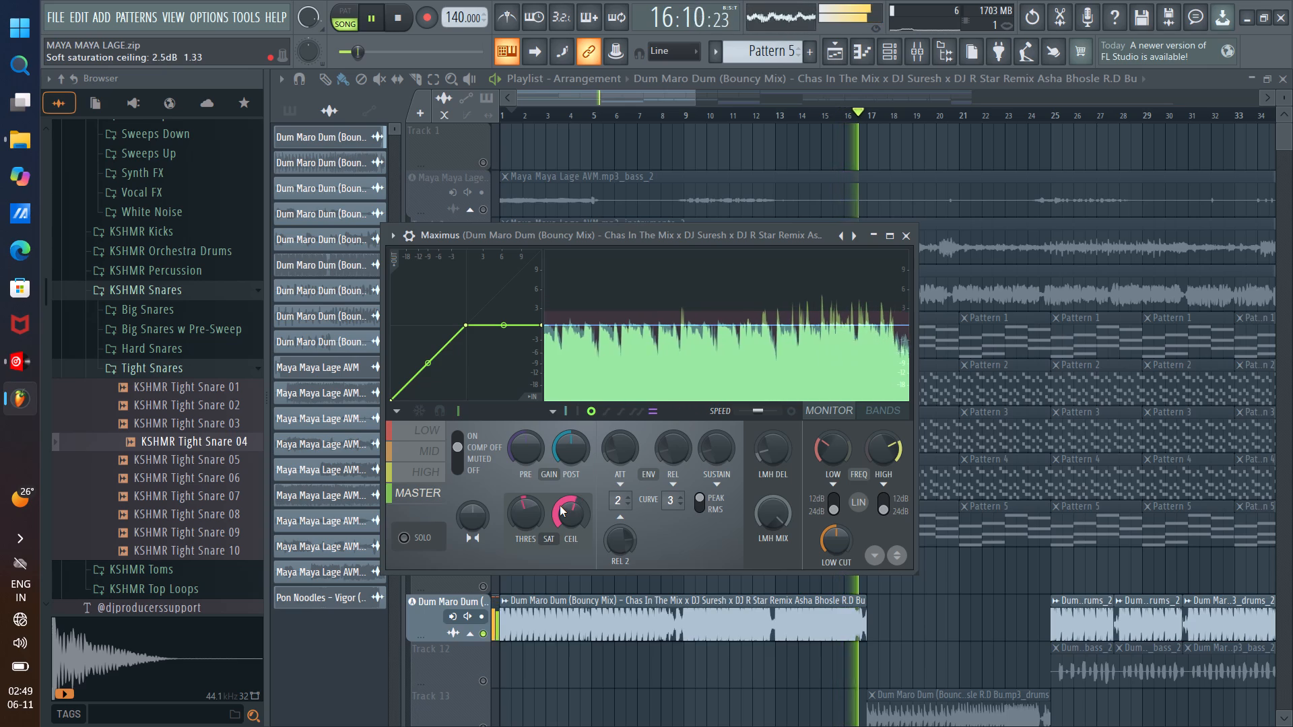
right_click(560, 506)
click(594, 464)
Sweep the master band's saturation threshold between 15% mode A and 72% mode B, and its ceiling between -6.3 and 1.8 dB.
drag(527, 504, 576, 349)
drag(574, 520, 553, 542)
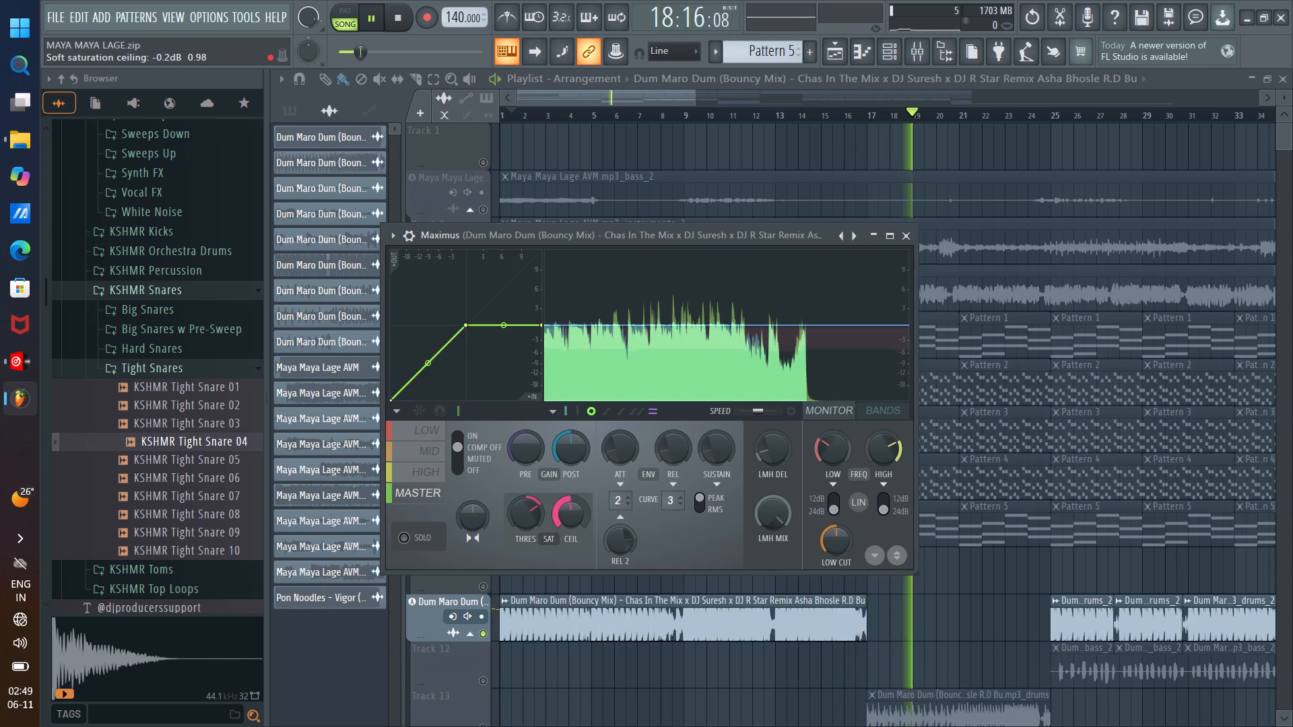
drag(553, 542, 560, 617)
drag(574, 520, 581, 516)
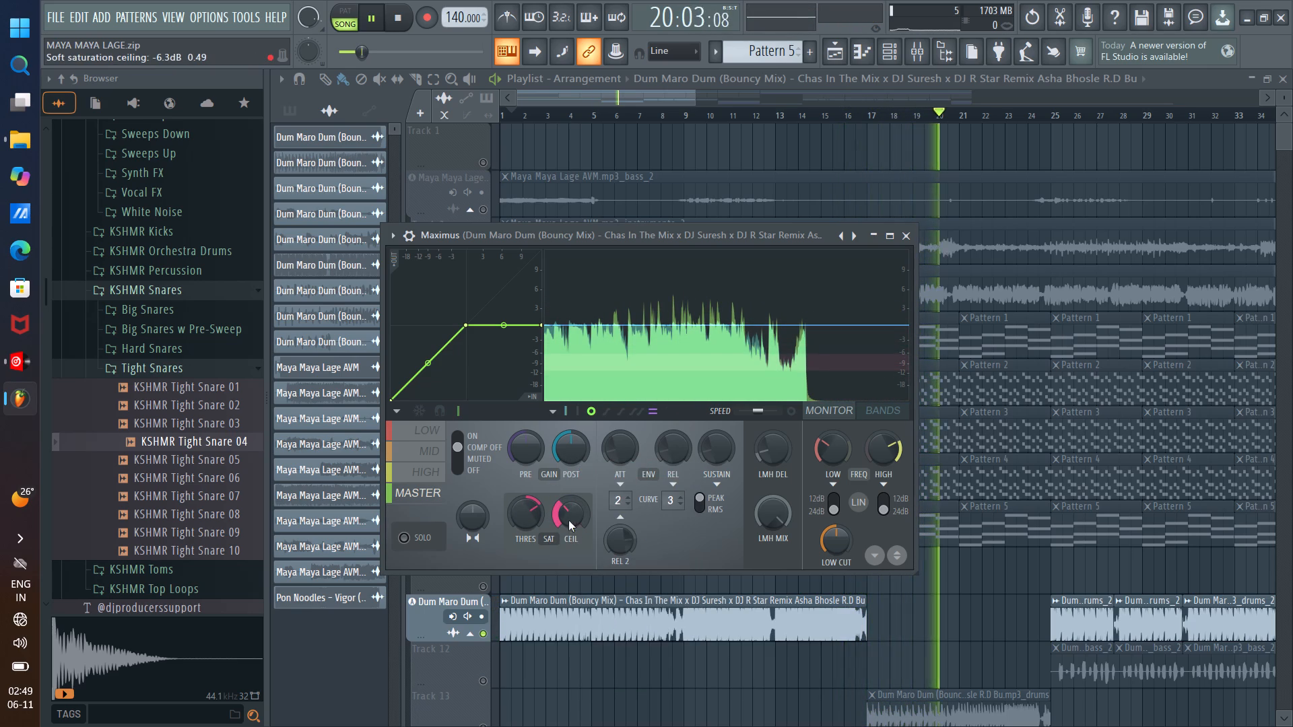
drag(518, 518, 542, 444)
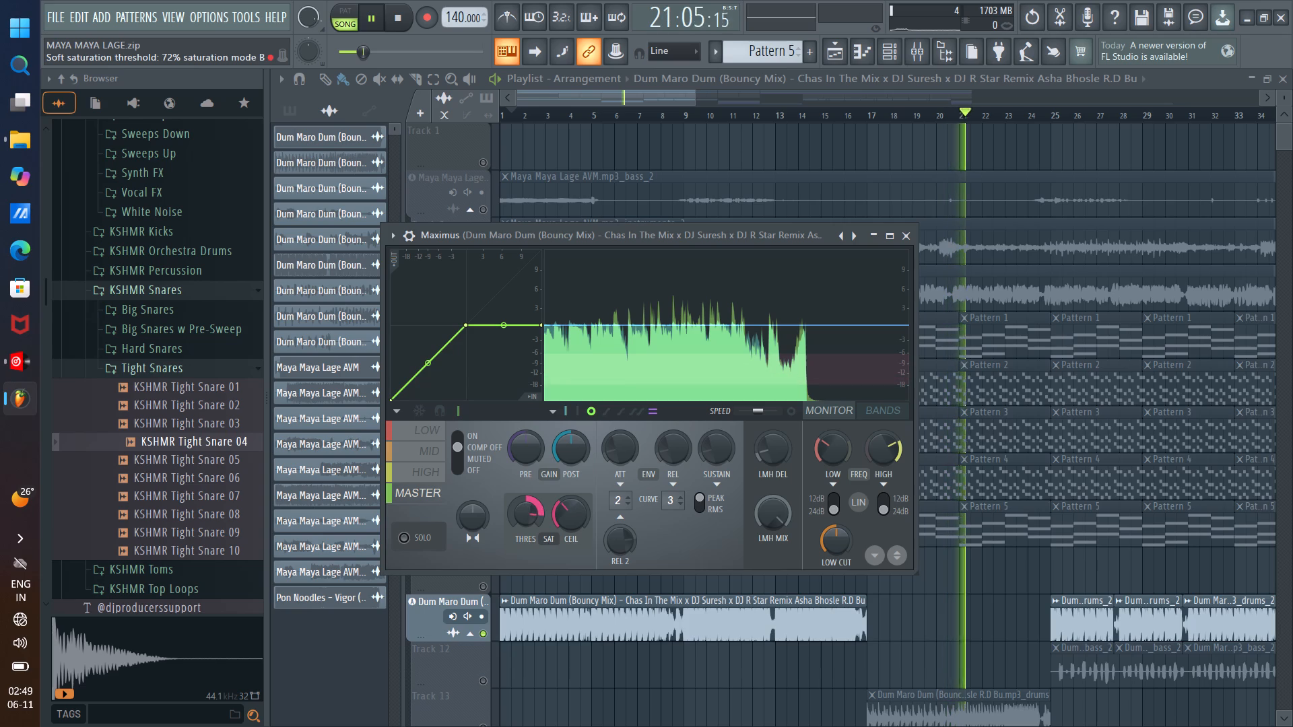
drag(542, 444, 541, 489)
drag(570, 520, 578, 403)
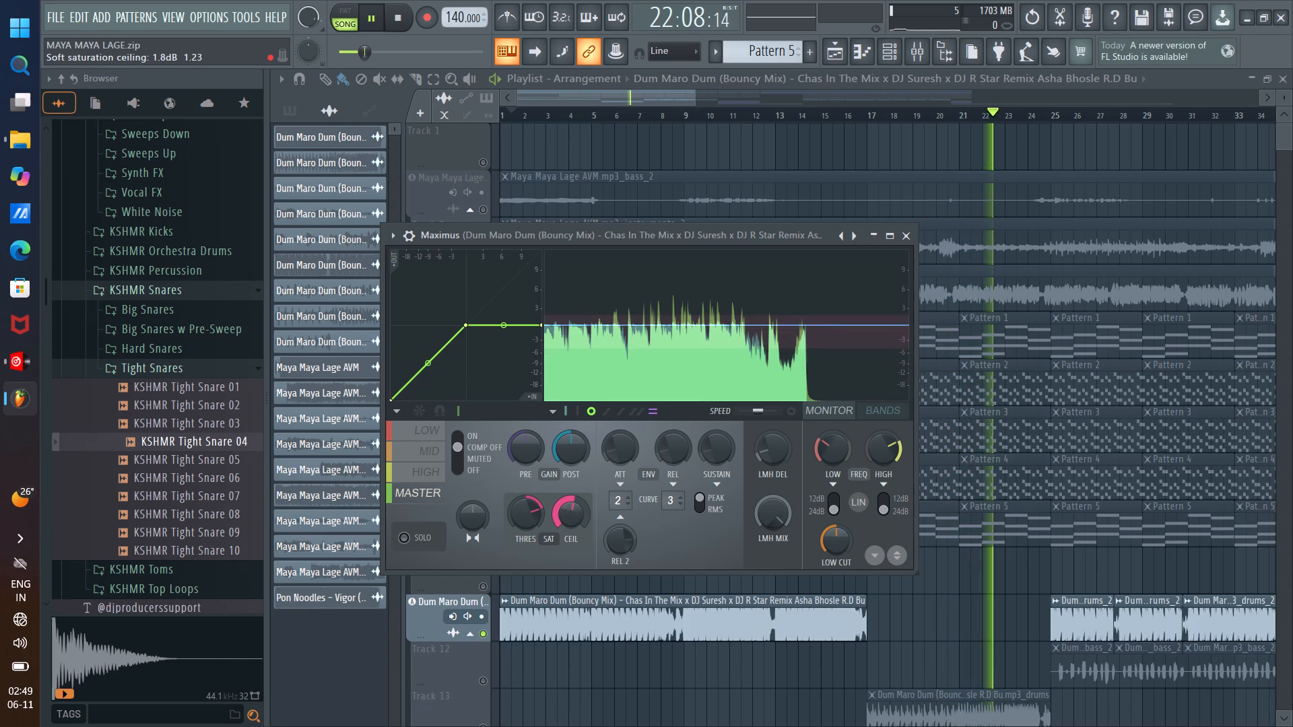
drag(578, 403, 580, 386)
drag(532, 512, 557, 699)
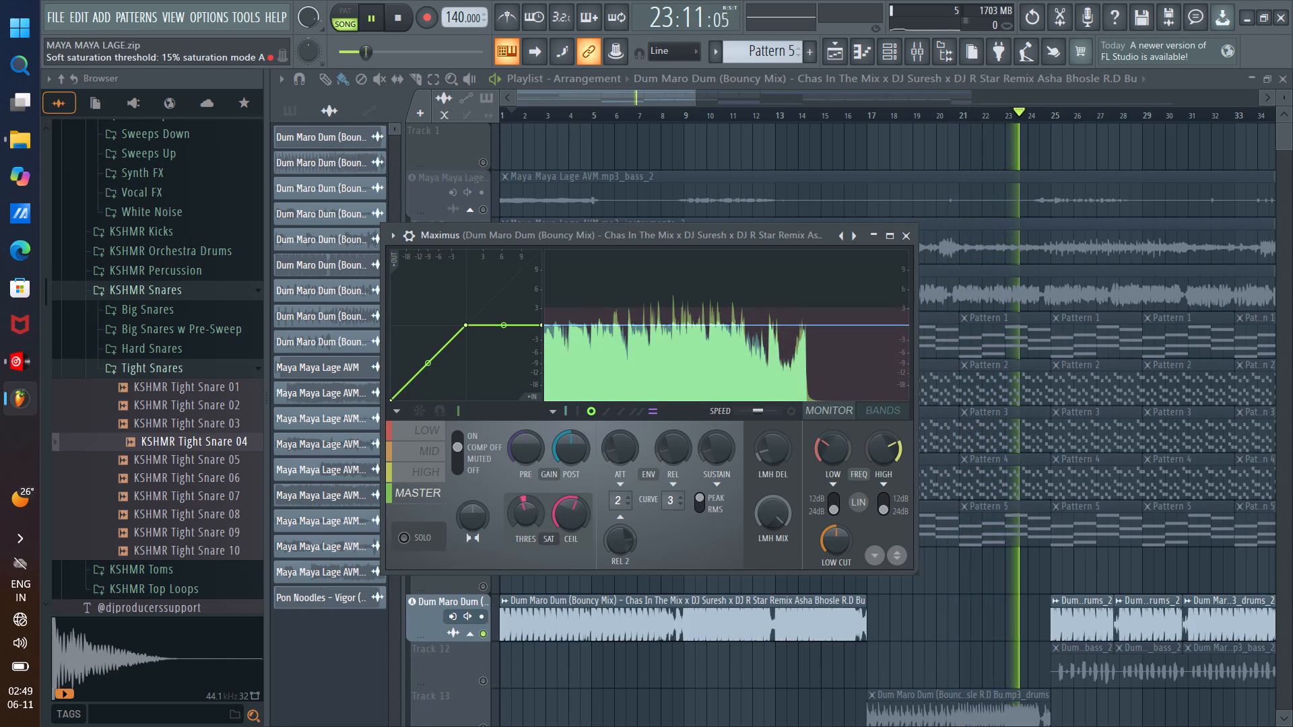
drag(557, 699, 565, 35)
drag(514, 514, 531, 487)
Lower the master band's soft saturation ceiling to about 1.6 dB.
drag(565, 512, 566, 500)
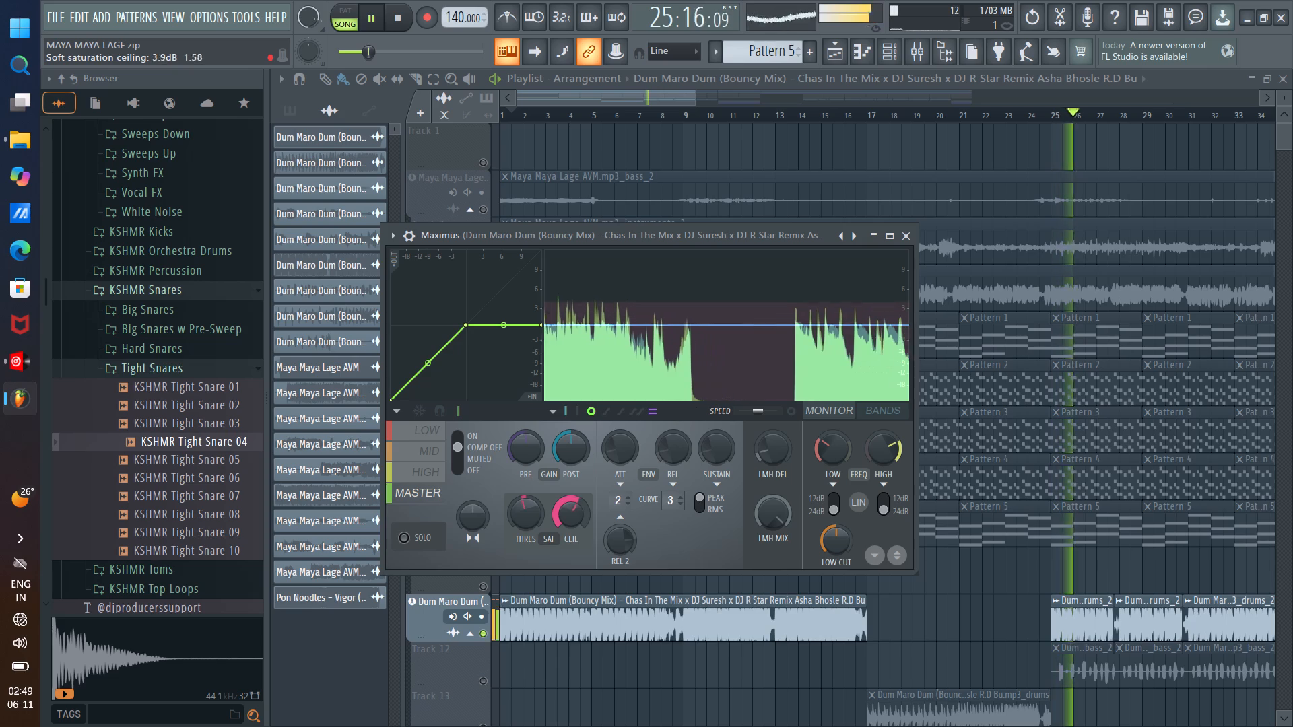
drag(566, 500, 570, 530)
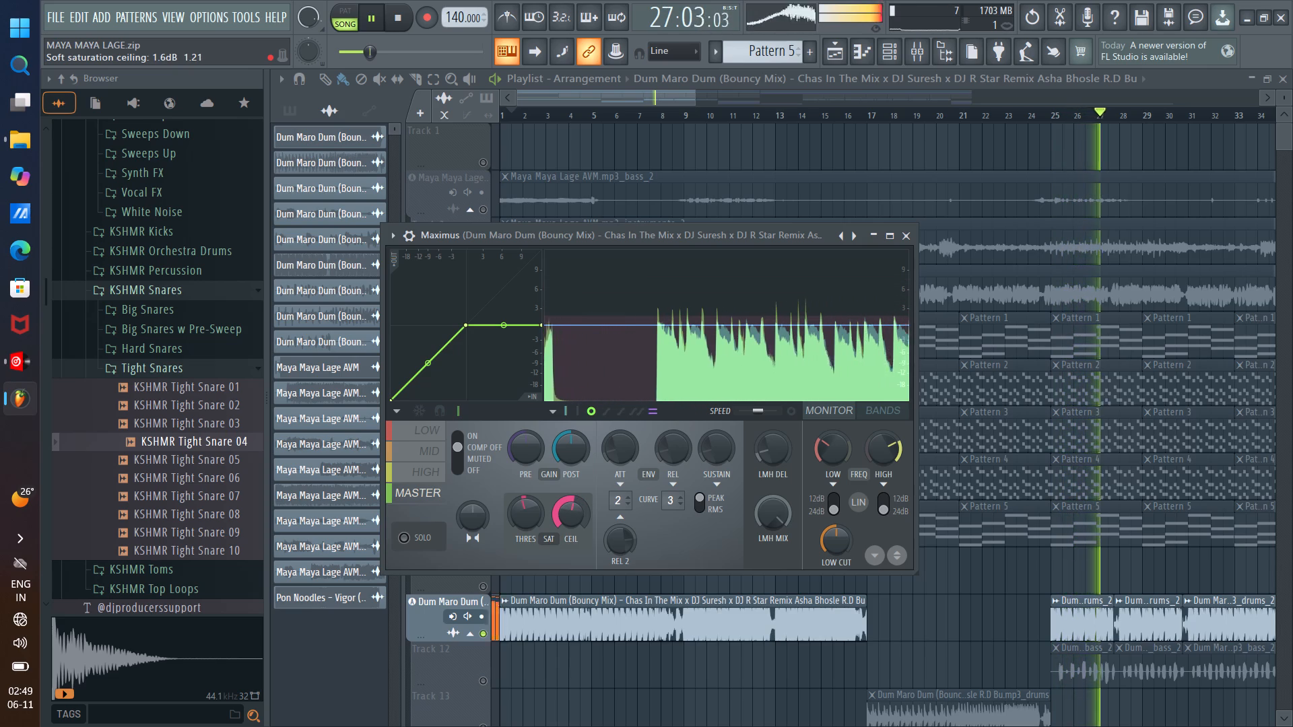
drag(570, 530, 572, 534)
Fine-tune the master band's soft saturation threshold by ear and leave it at 26% in mode B.
drag(515, 511, 516, 511)
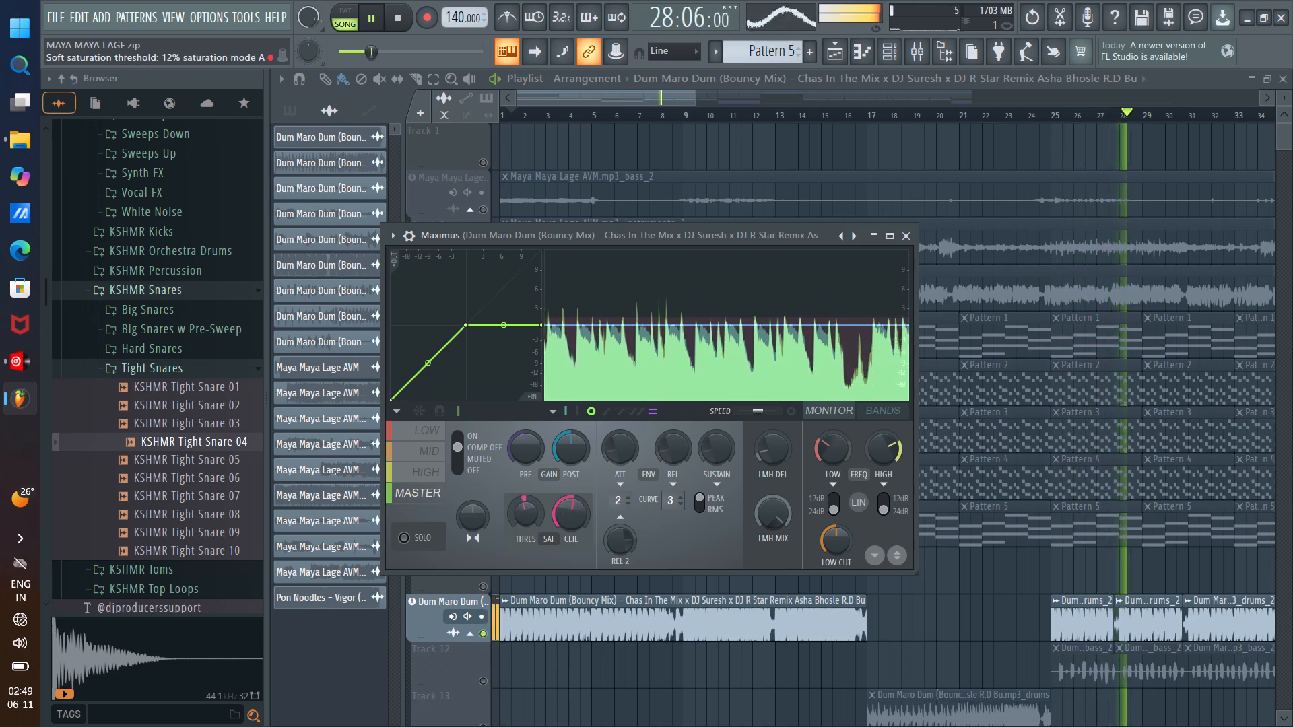
drag(516, 511, 533, 490)
scroll(515, 511, down, 6)
scroll(515, 510, up, 6)
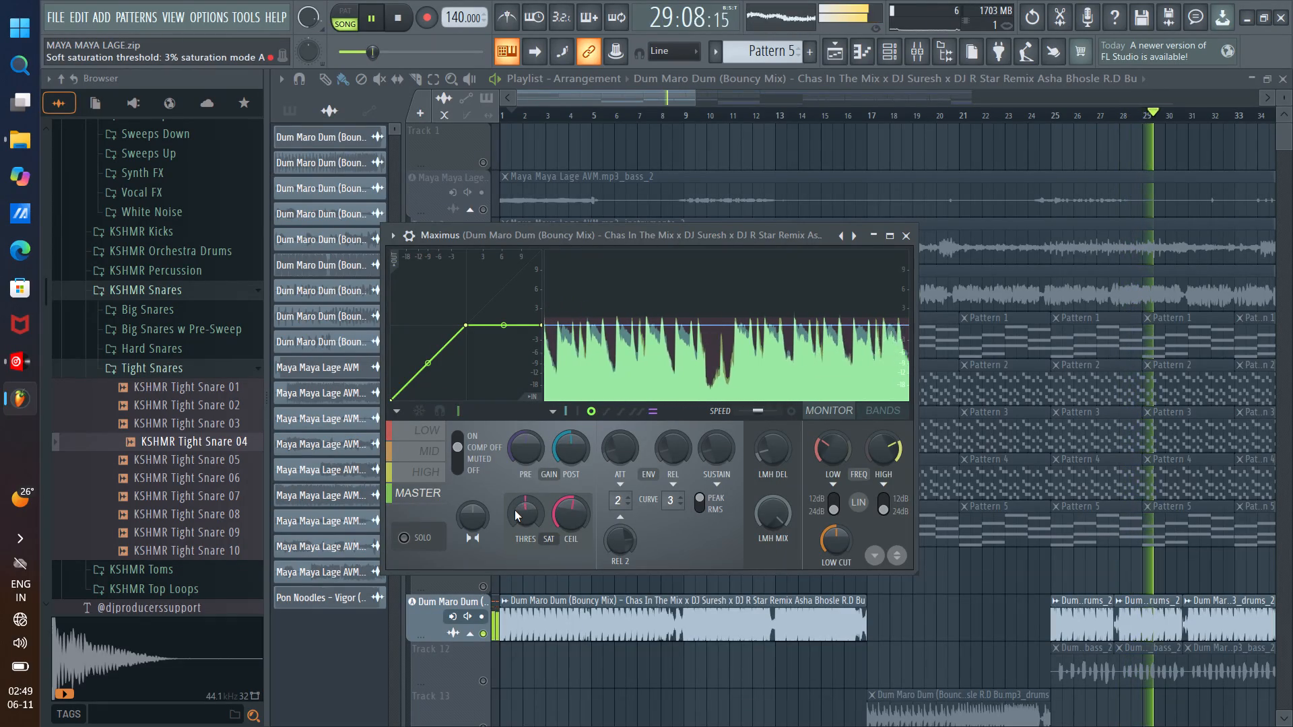
scroll(515, 510, up, 13)
scroll(515, 505, down, 1)
scroll(515, 505, up, 4)
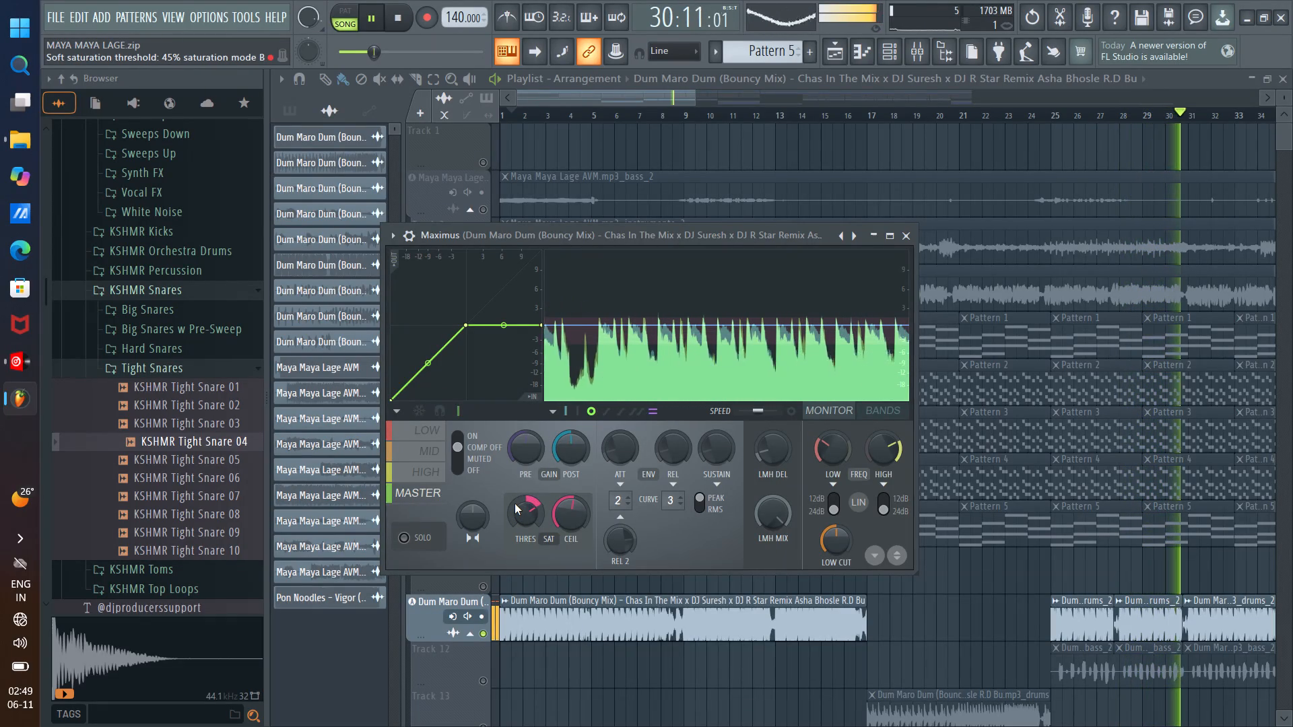
scroll(515, 504, up, 1)
scroll(515, 504, down, 7)
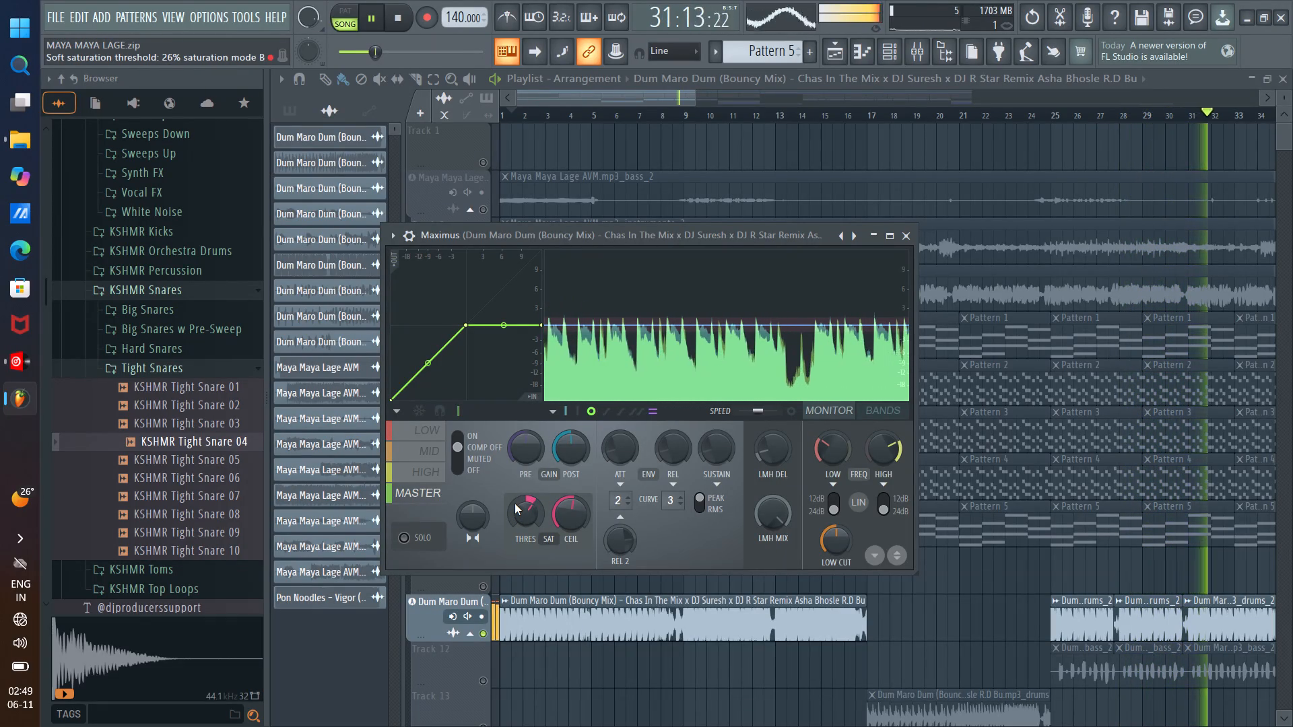
Switch compression off on Maximus's high band and close the Maximus window.
click(430, 473)
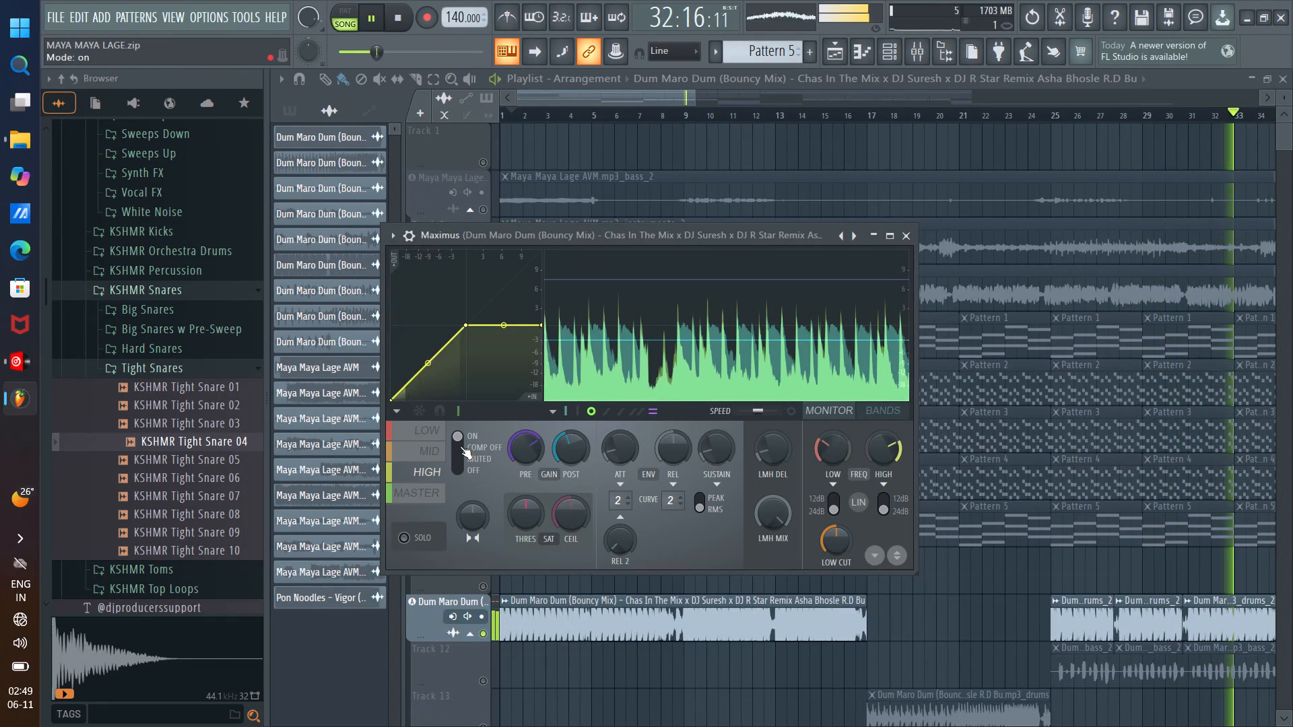
click(460, 446)
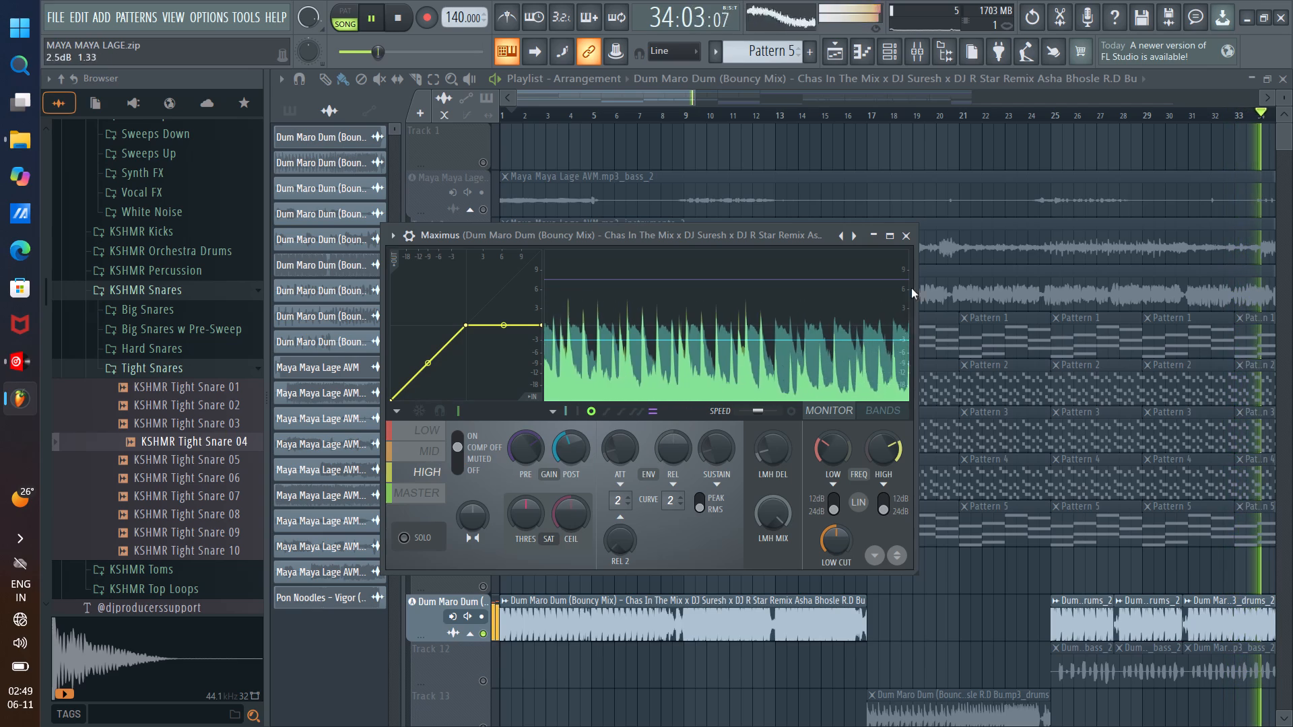
click(906, 239)
Switch the solo to Track 5, release it so all tracks play, and listen to the arrangement from its opening bars.
right_click(484, 351)
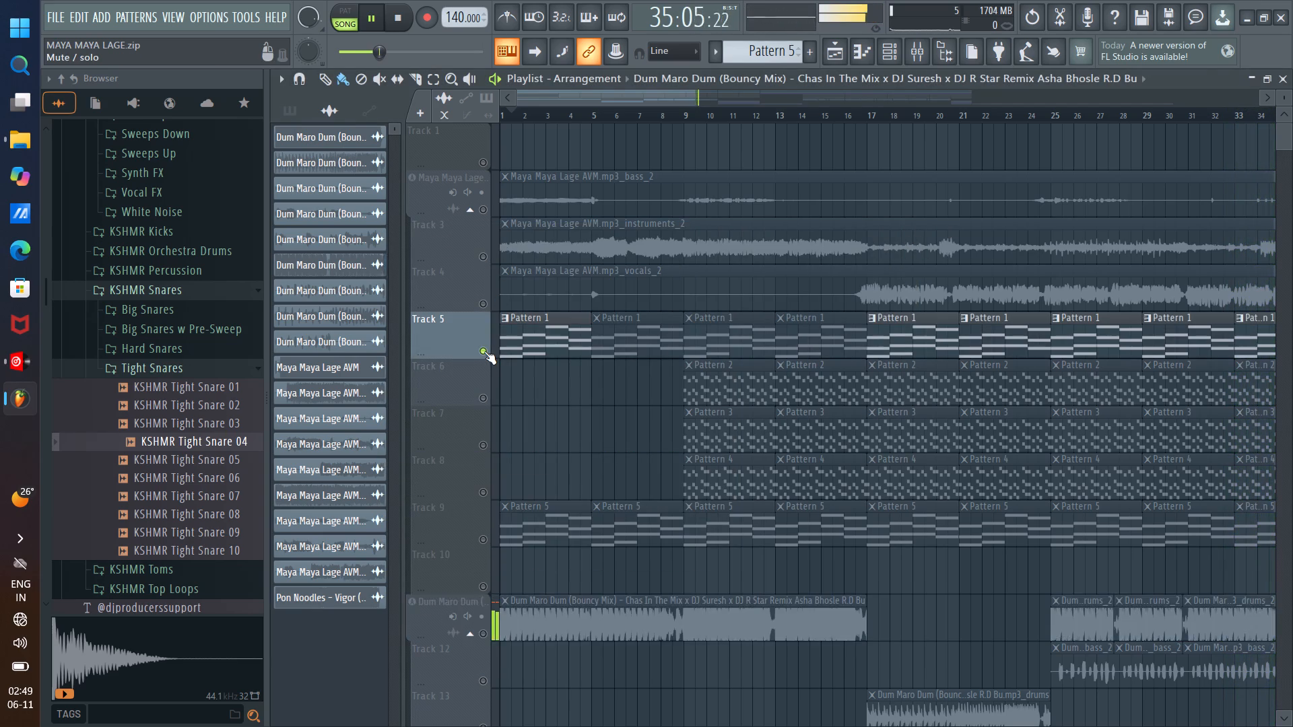
right_click(484, 351)
click(554, 114)
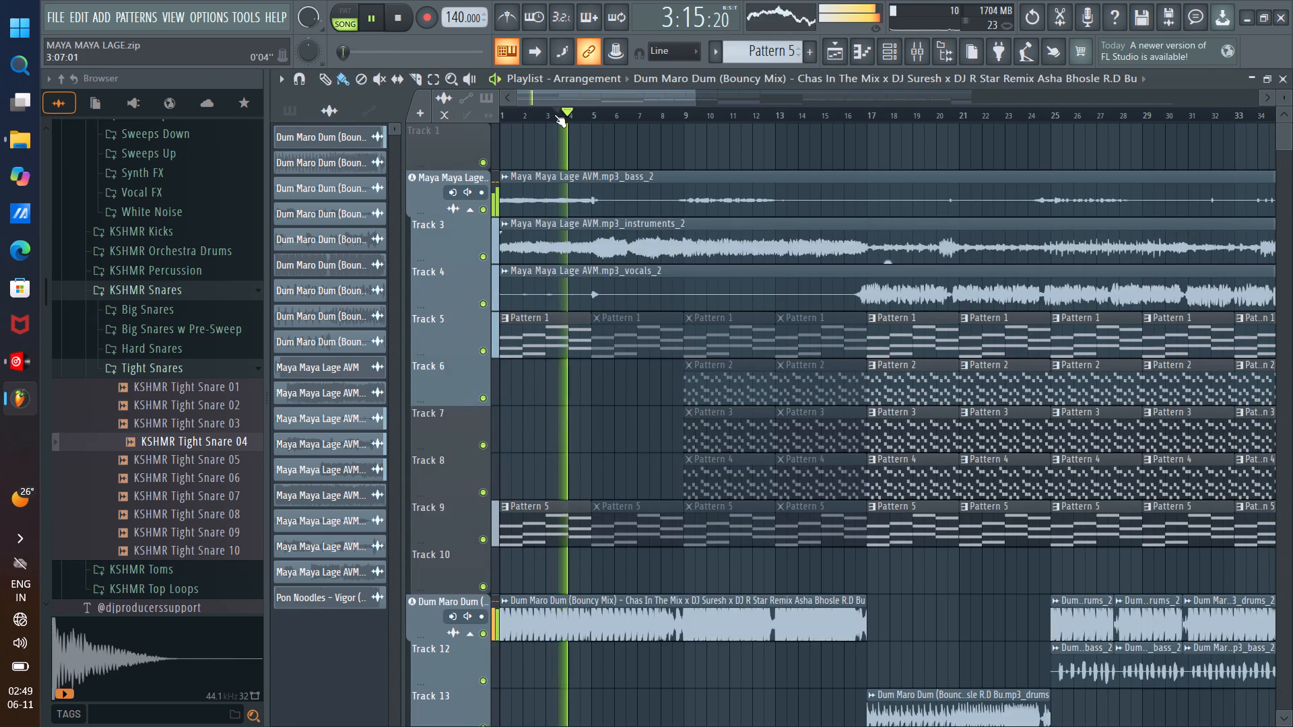
scroll(721, 328, down, 2)
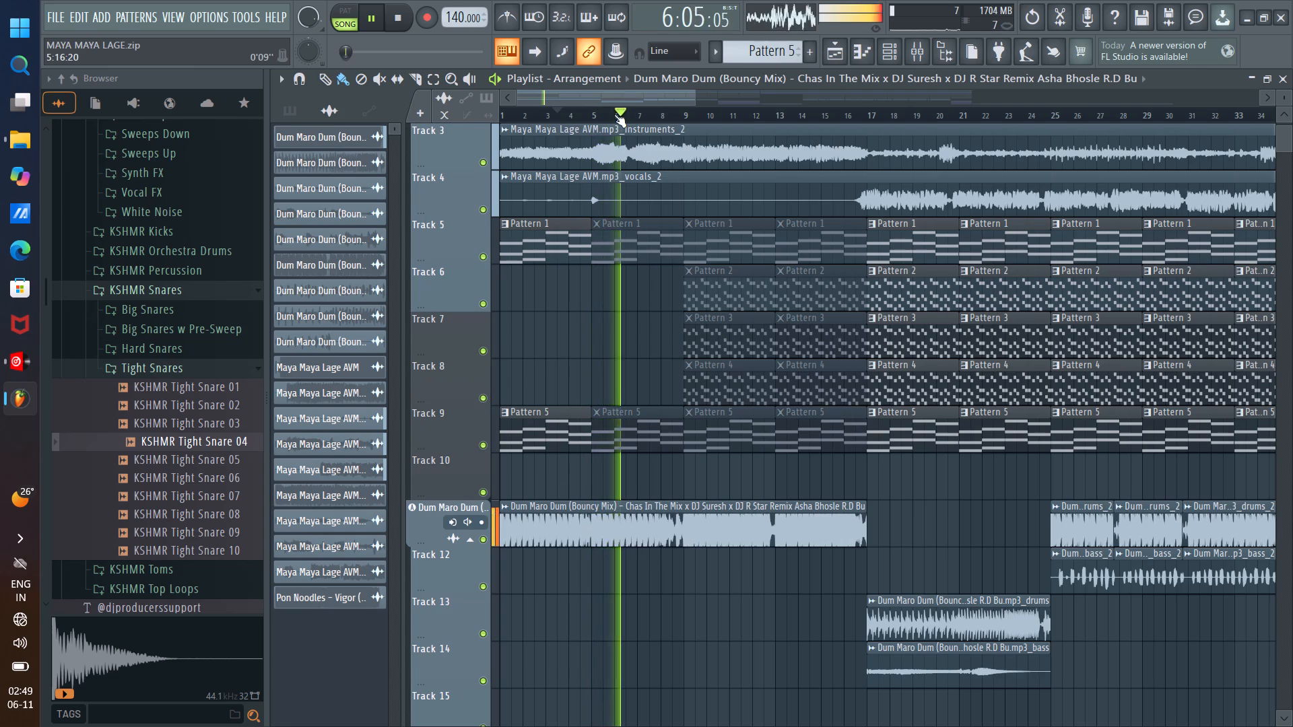
scroll(614, 114, up, 7)
scroll(614, 113, down, 6)
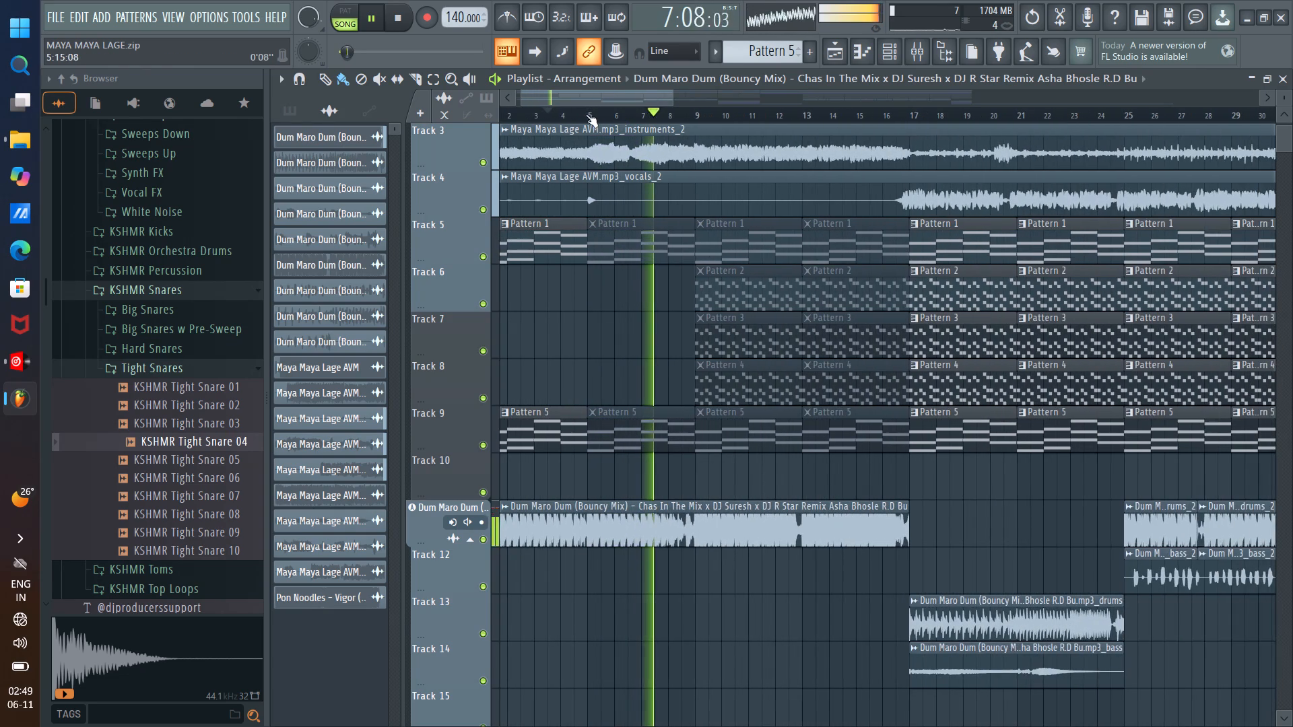
click(528, 114)
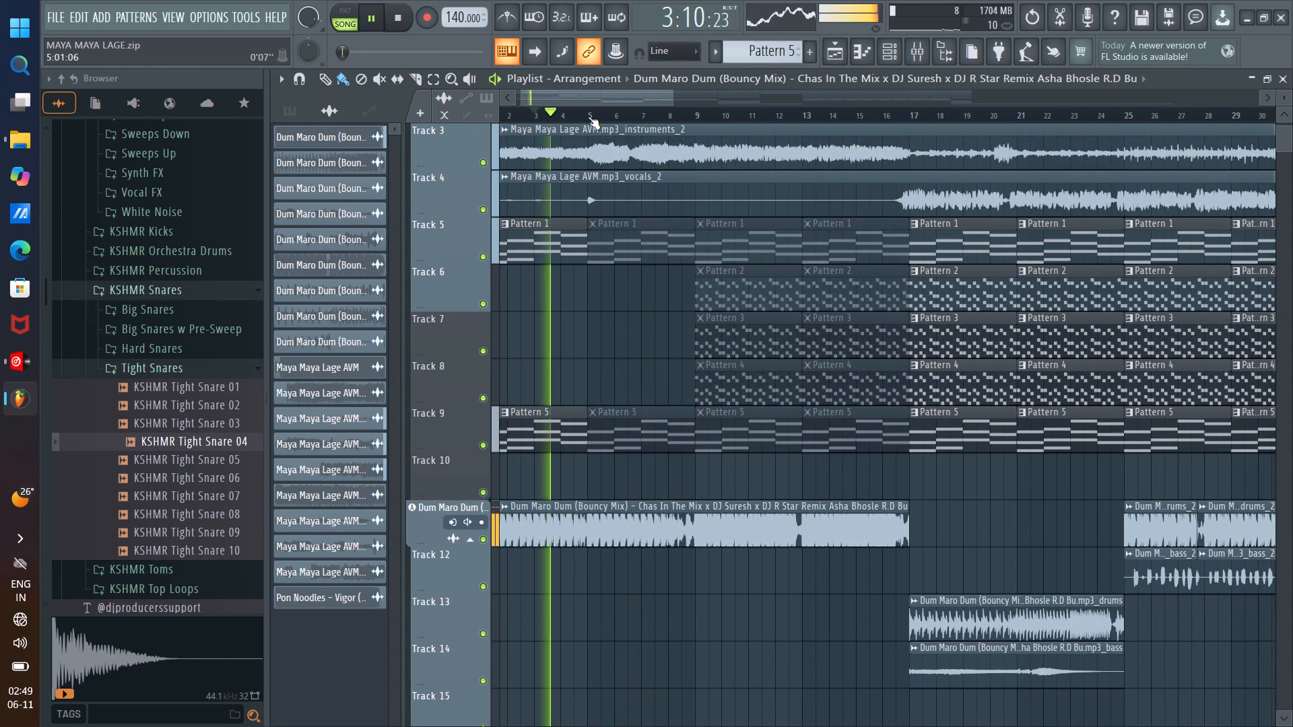
Mute Track 9 and Track 5 in the playlist and replay the arrangement from bar 2.
click(480, 442)
click(479, 252)
click(503, 117)
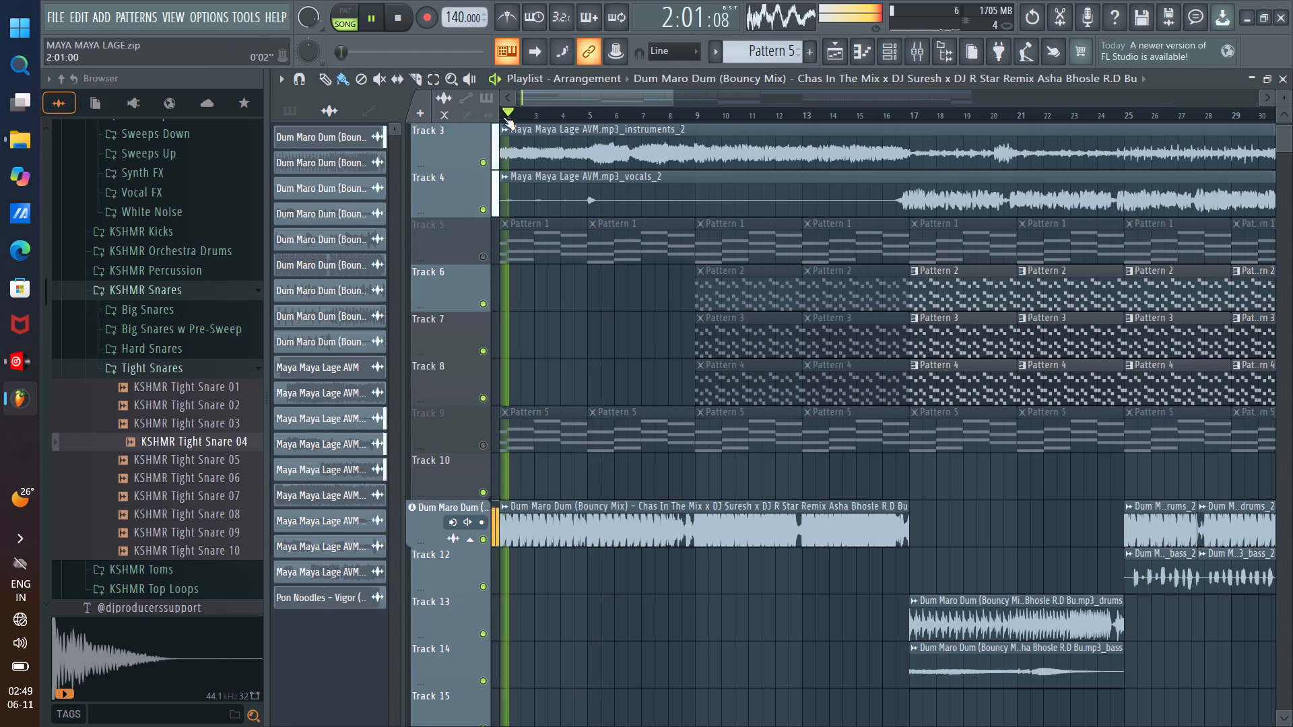
drag(634, 96, 543, 97)
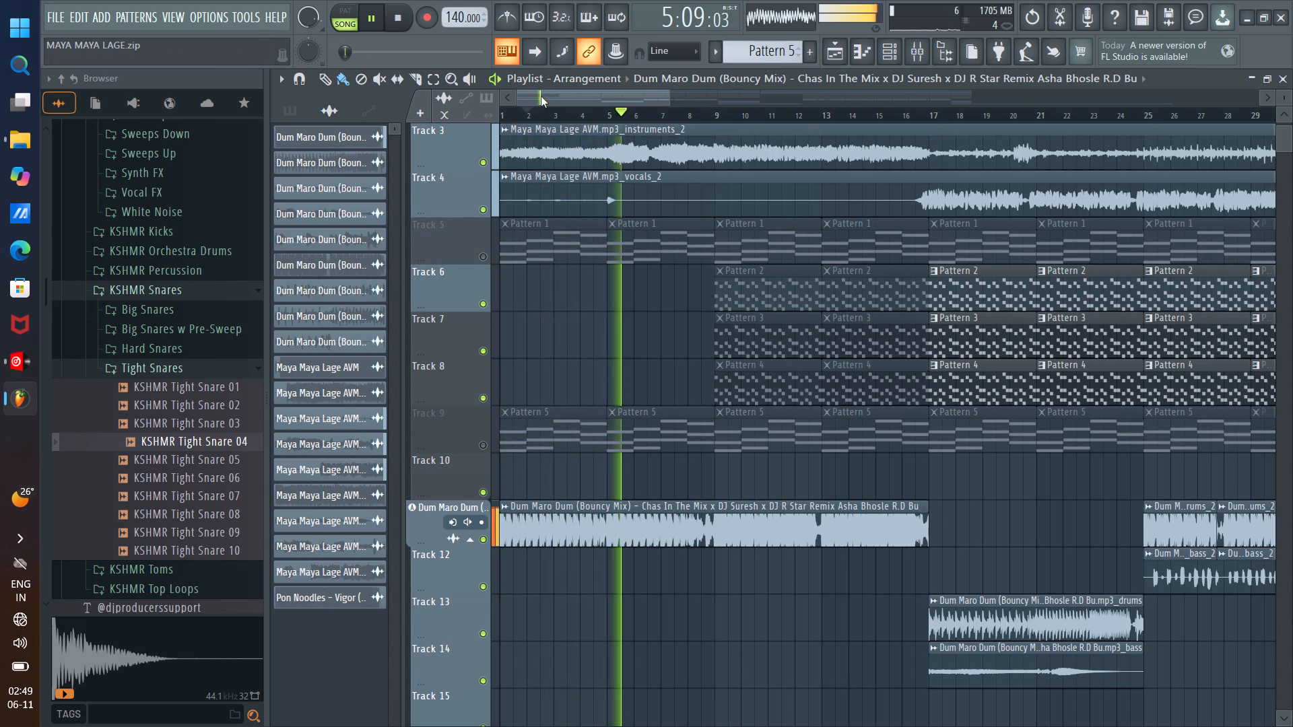
key(space)
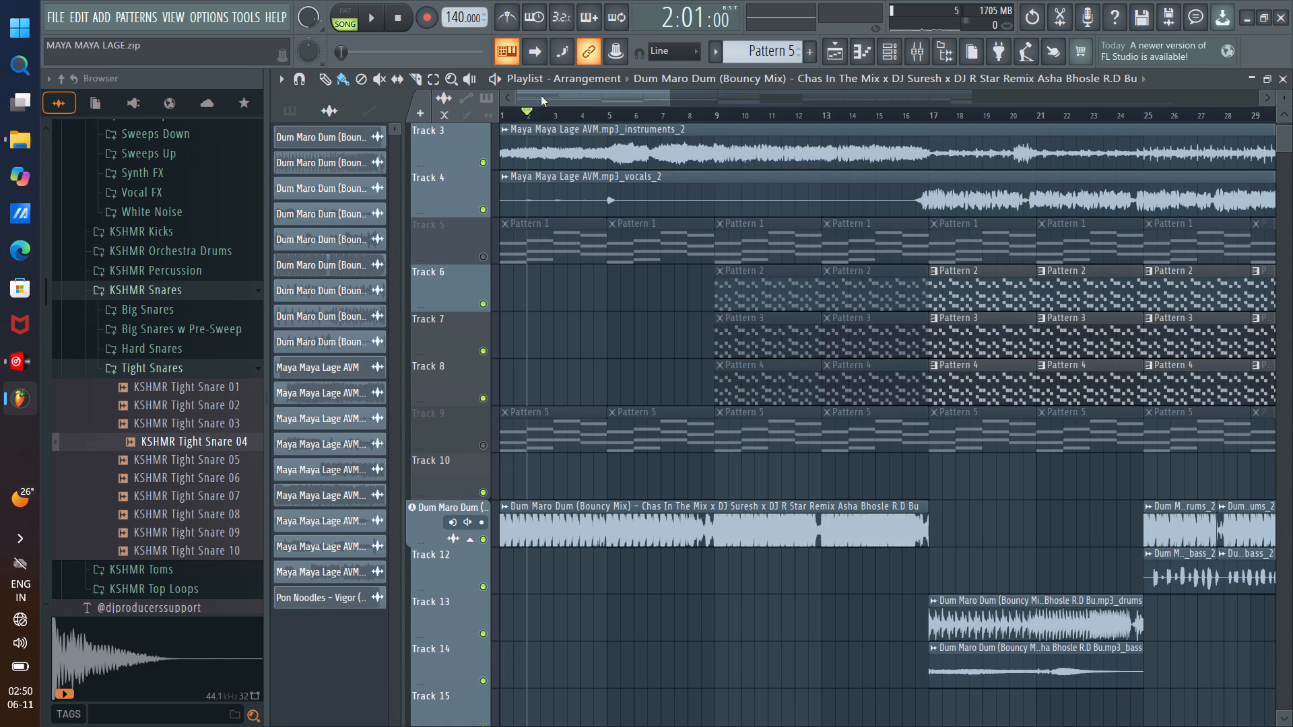
key(space)
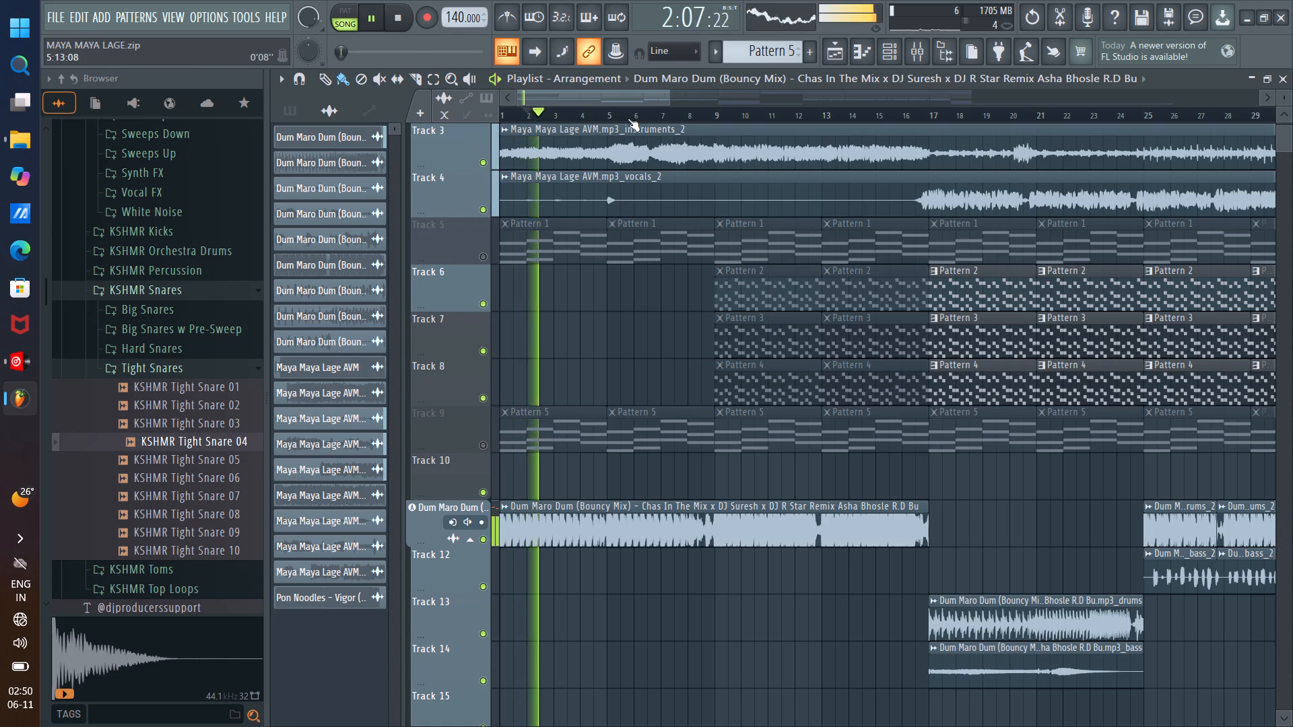
Replay from bar 5 and delete all pattern clips on Tracks 5 to 9 between bars 5 and 17.
click(609, 117)
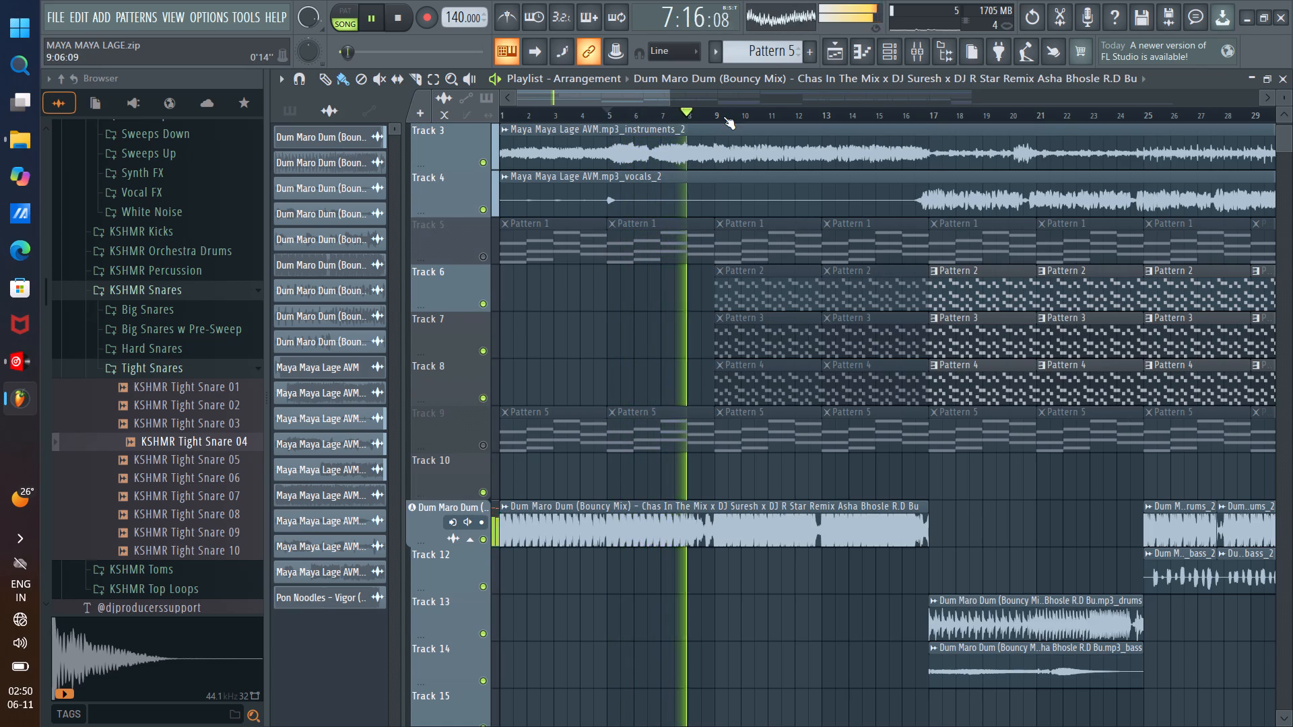
scroll(723, 116, up, 3)
click(580, 100)
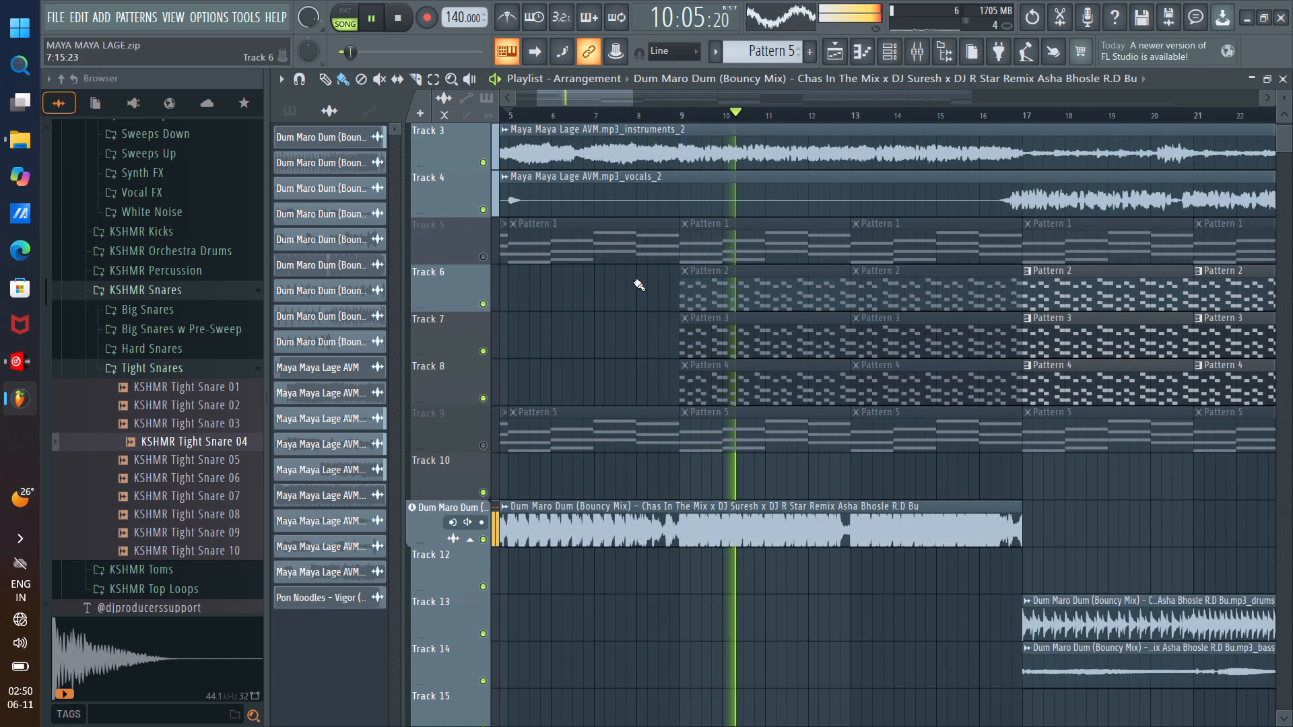
drag(582, 96, 517, 98)
right_drag(661, 292, 653, 276)
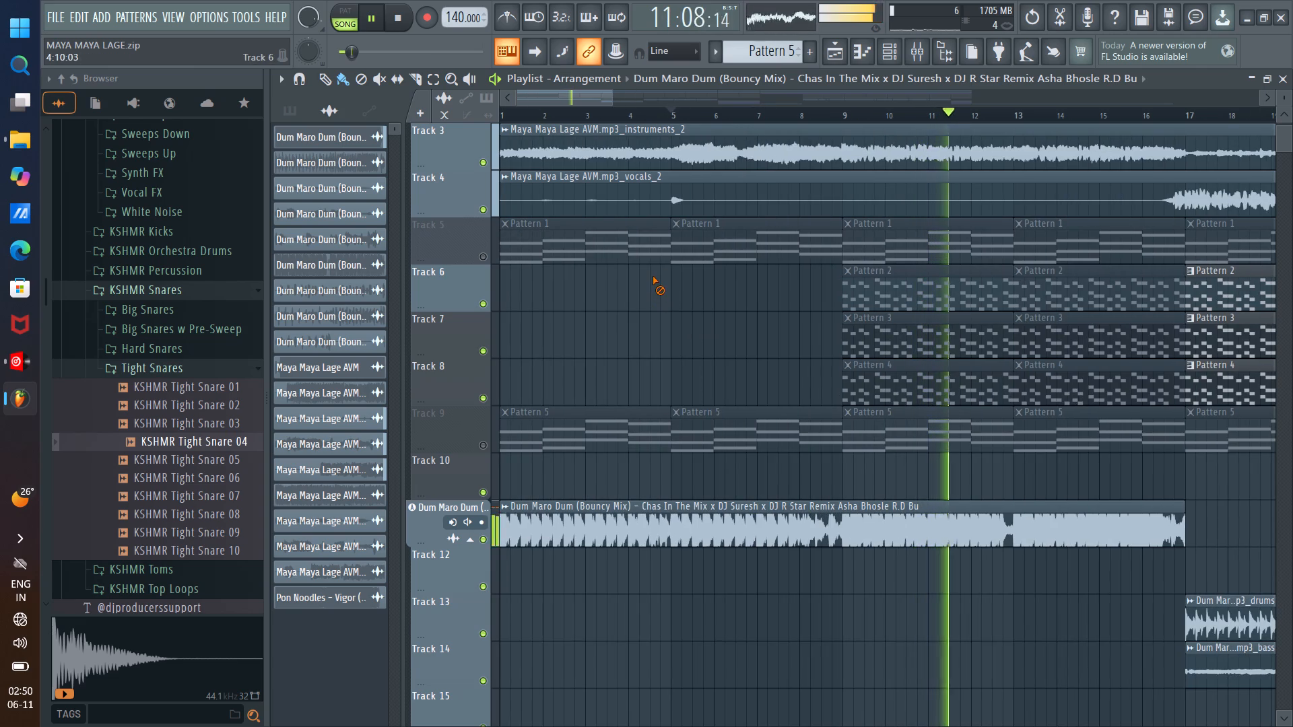
right_drag(653, 276, 899, 365)
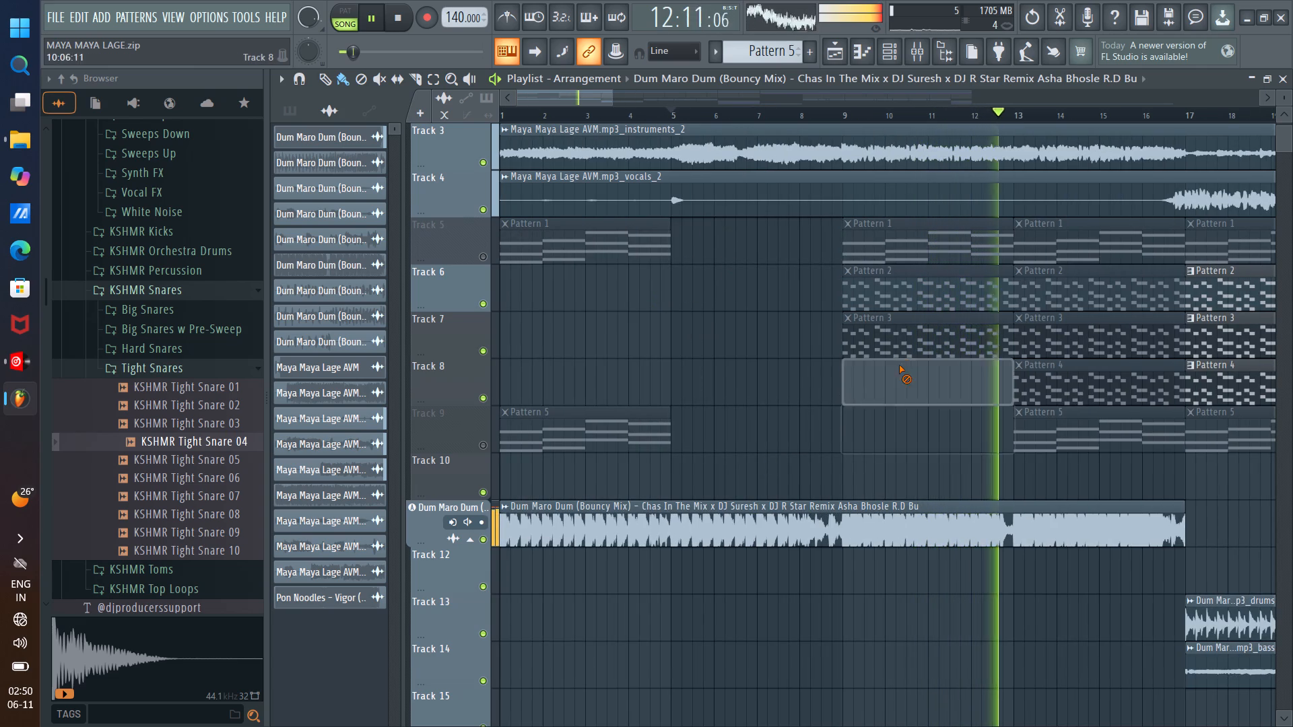
right_drag(899, 365, 1098, 423)
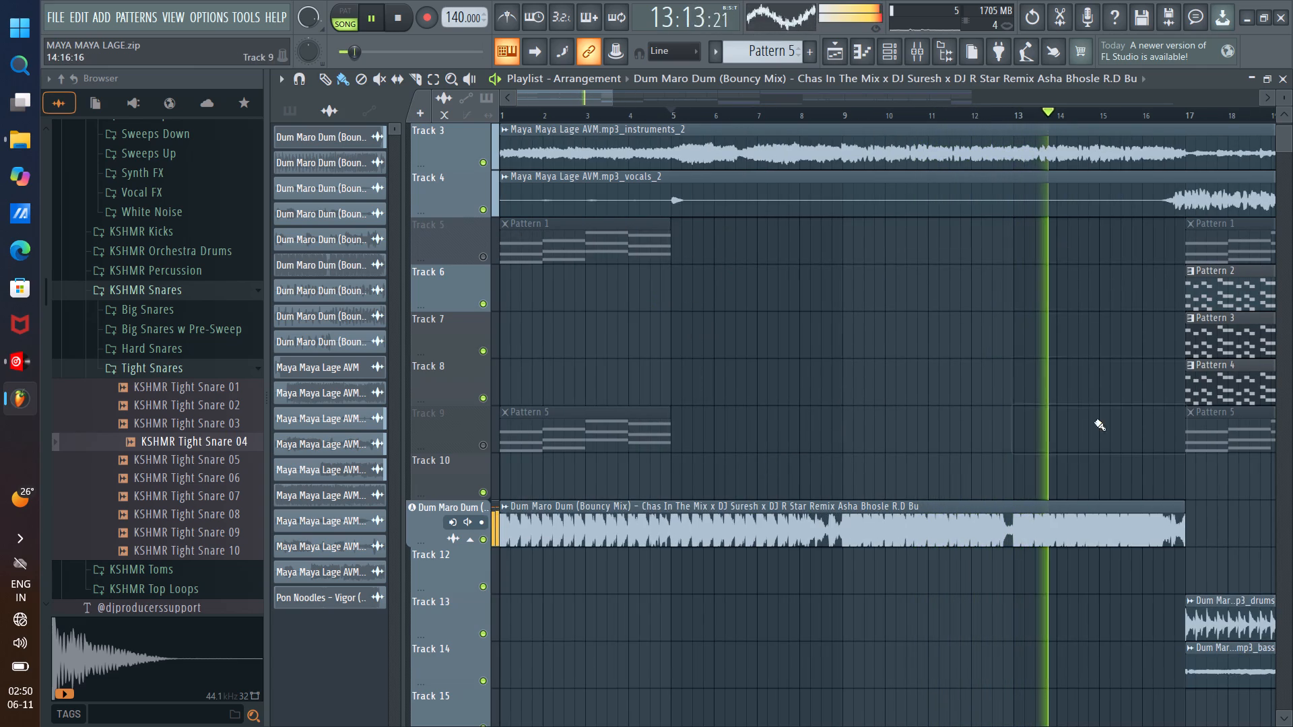
Unmute Track 5 and Track 9 so every playlist track plays, and replay the opening section.
scroll(560, 116, down, 7)
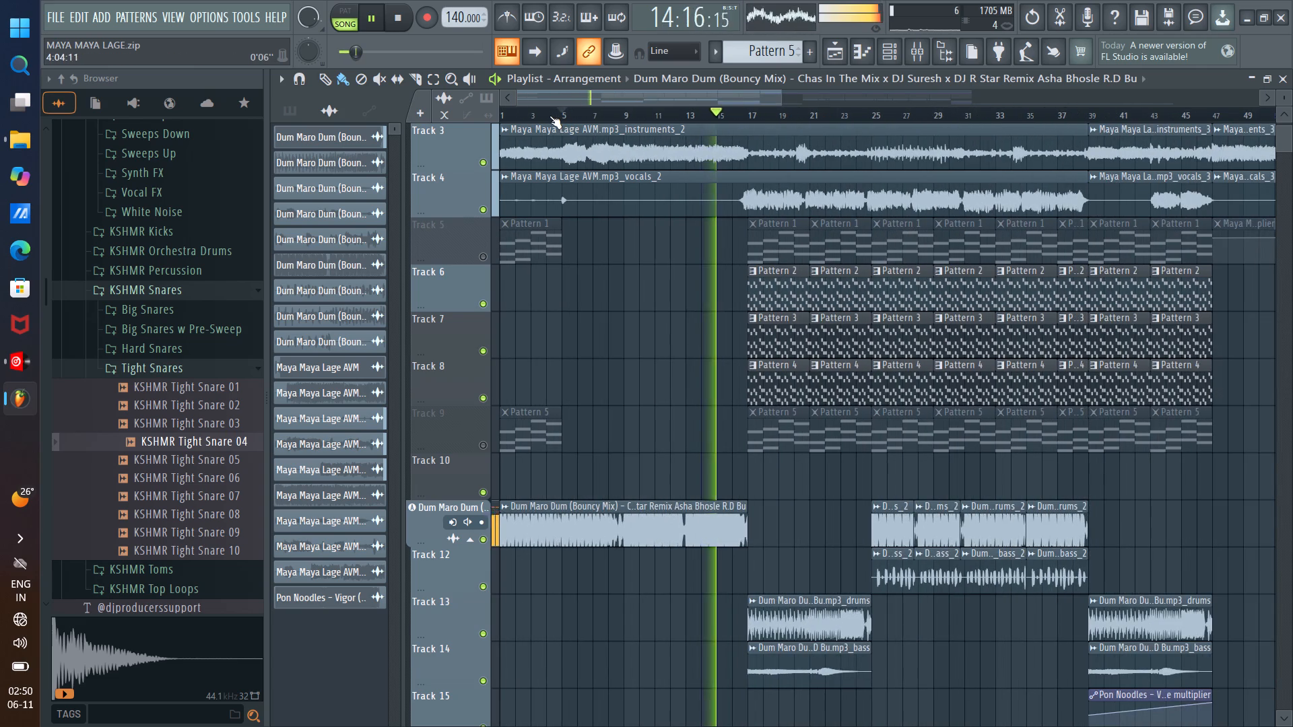
click(488, 258)
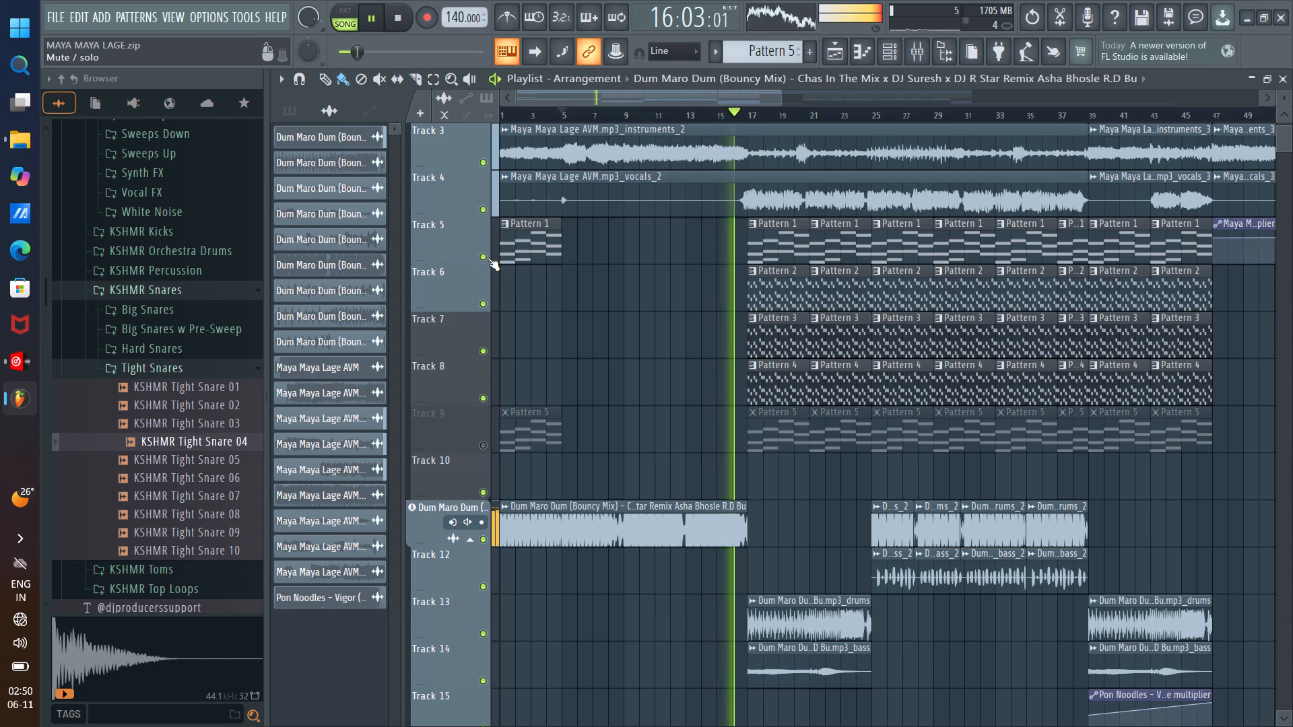
right_click(488, 258)
right_click(488, 258)
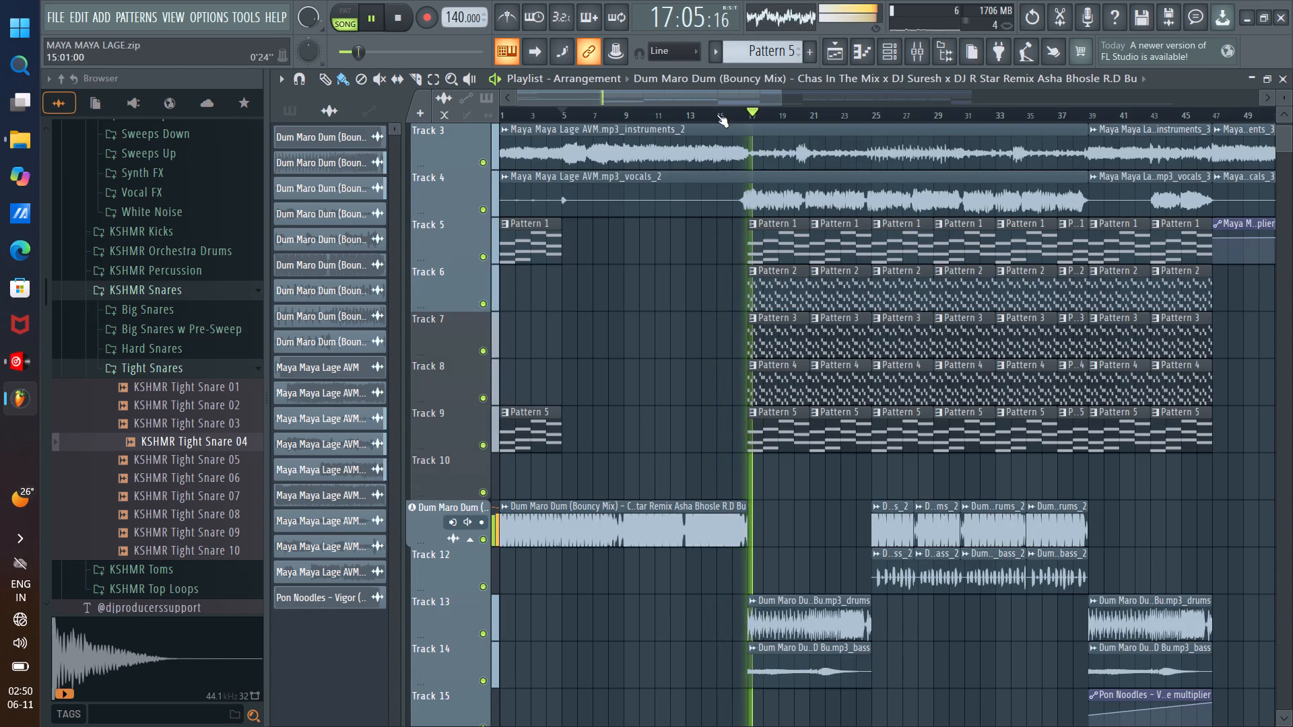
click(539, 110)
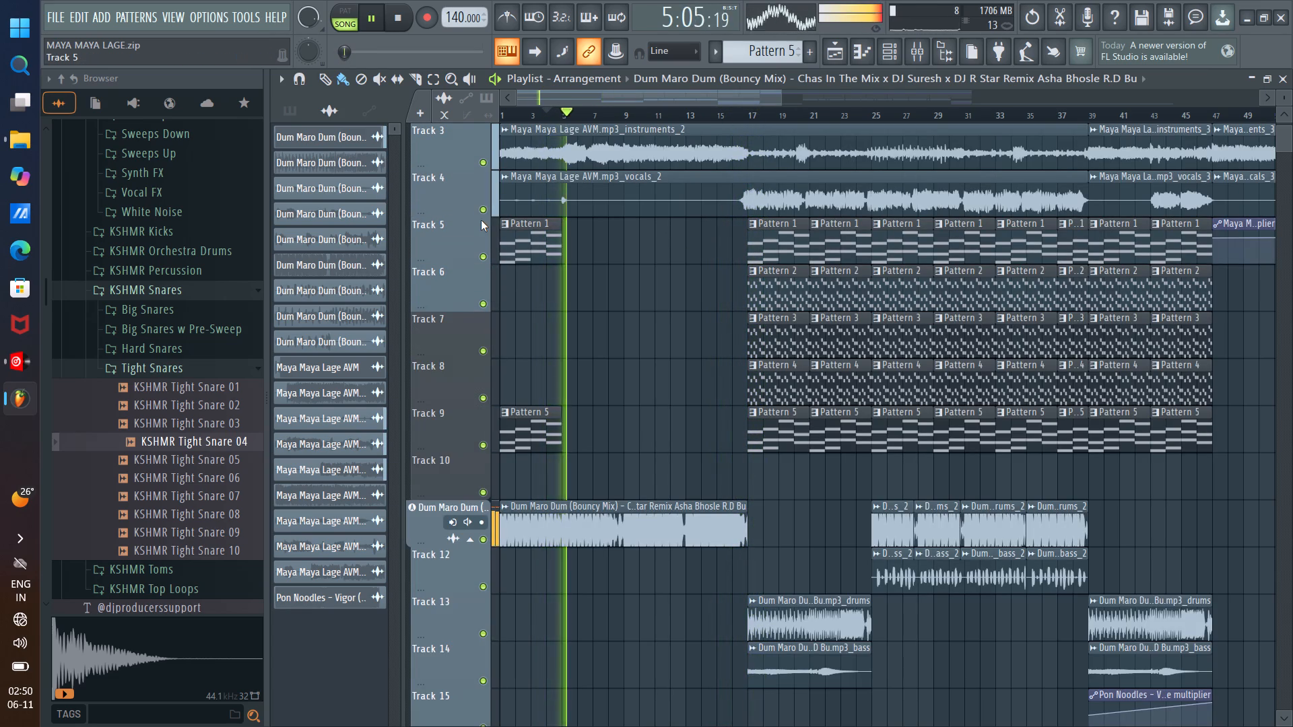
Solo the Maya Maya Lage bass track, replay it from bar 1 and lower the bass_2 clip's gain to -15.2 dB.
scroll(589, 244, up, 4)
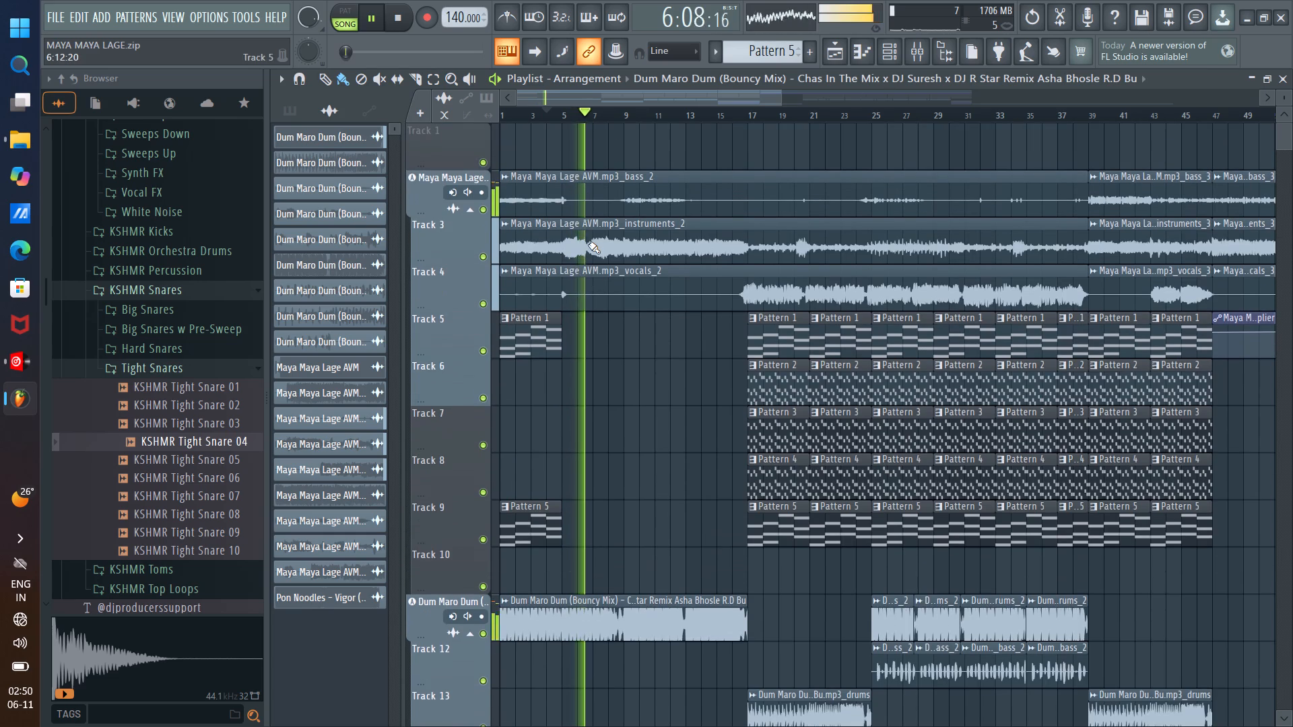
scroll(589, 244, up, 2)
right_click(479, 204)
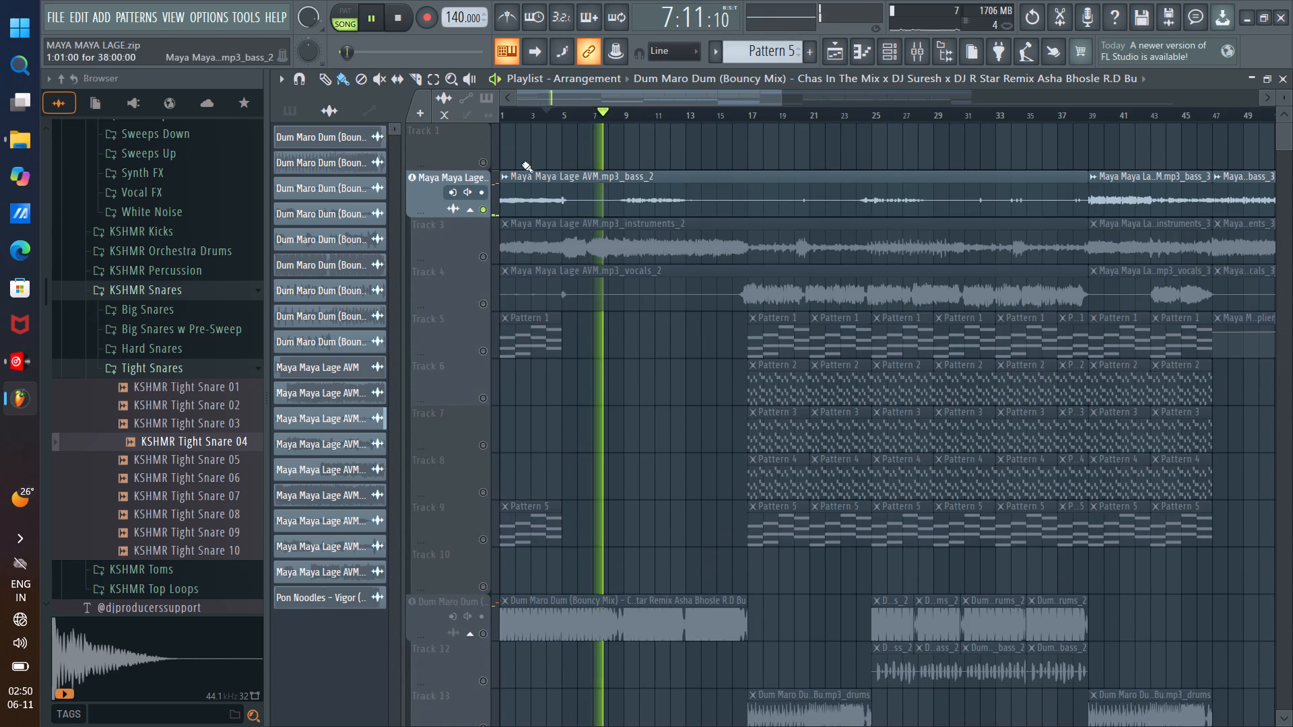
click(523, 115)
click(504, 114)
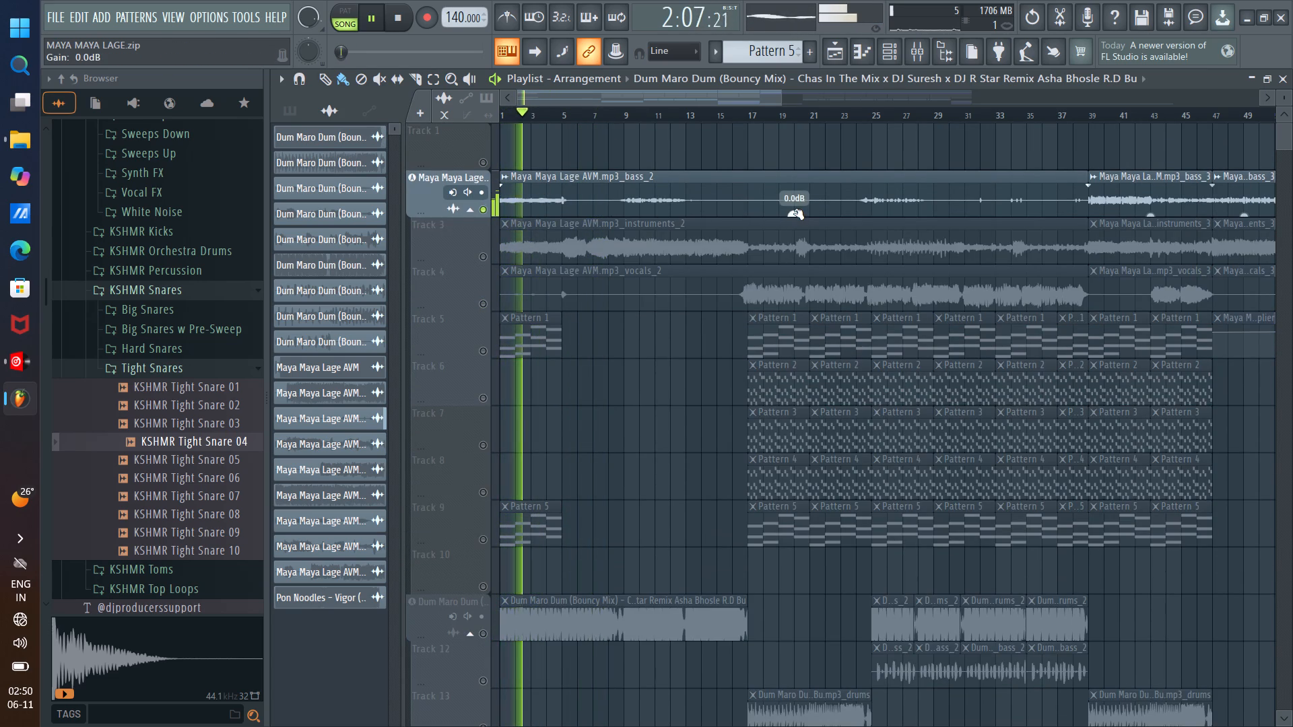
drag(795, 212, 798, 385)
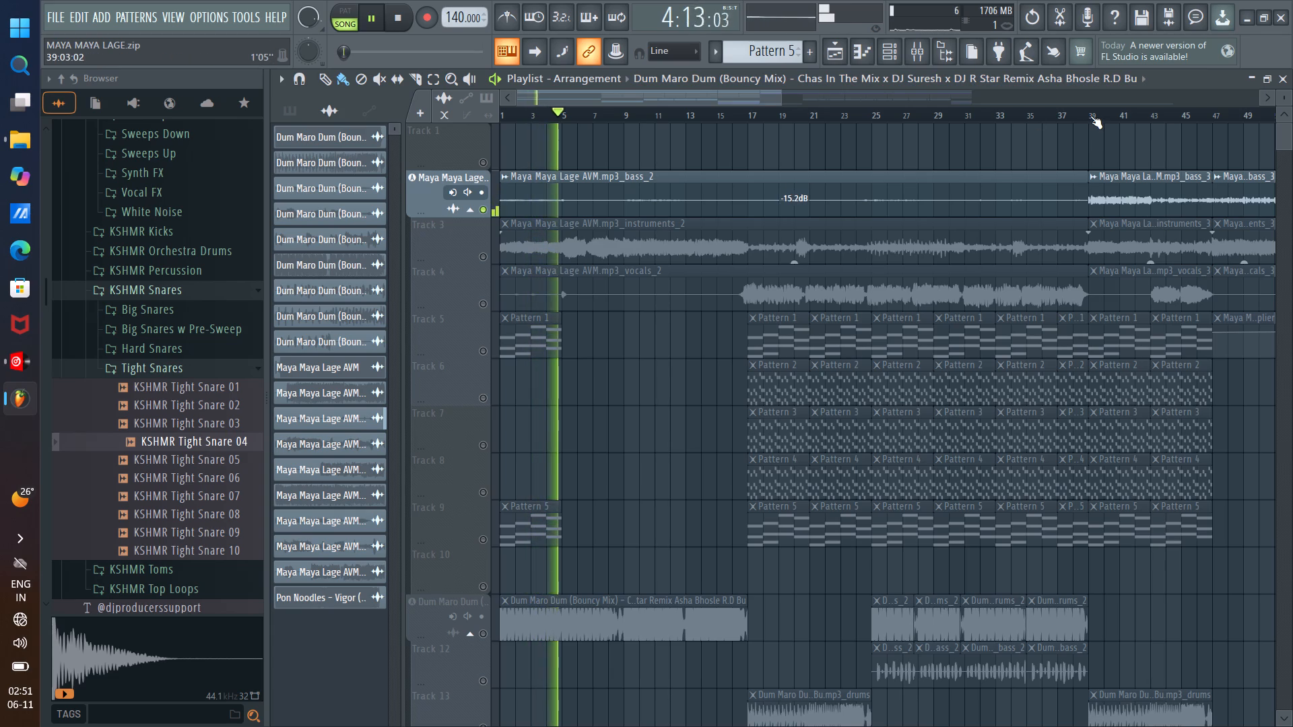
Audition the bass from bar 39, briefly comparing it with Track 13, and lower the bass_3 clip's gain there to -13.3 dB.
click(1090, 116)
drag(754, 100, 880, 138)
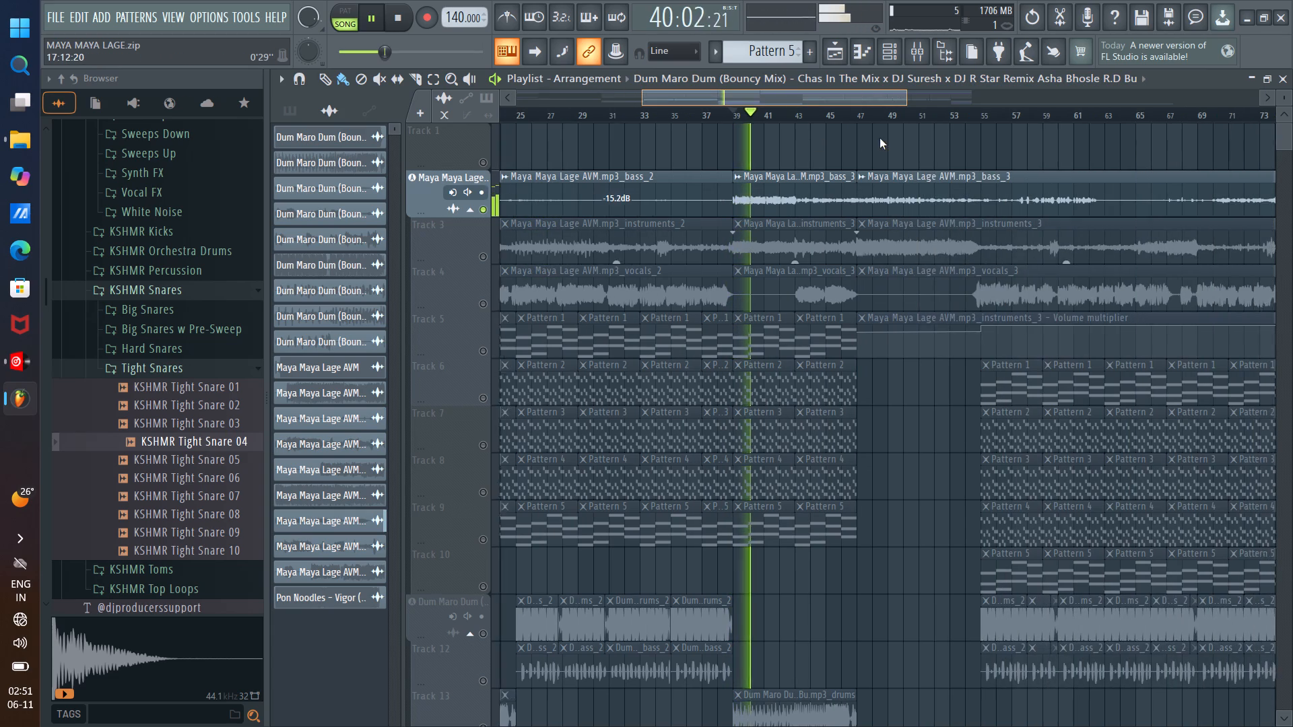
drag(880, 138, 880, 137)
scroll(888, 269, down, 3)
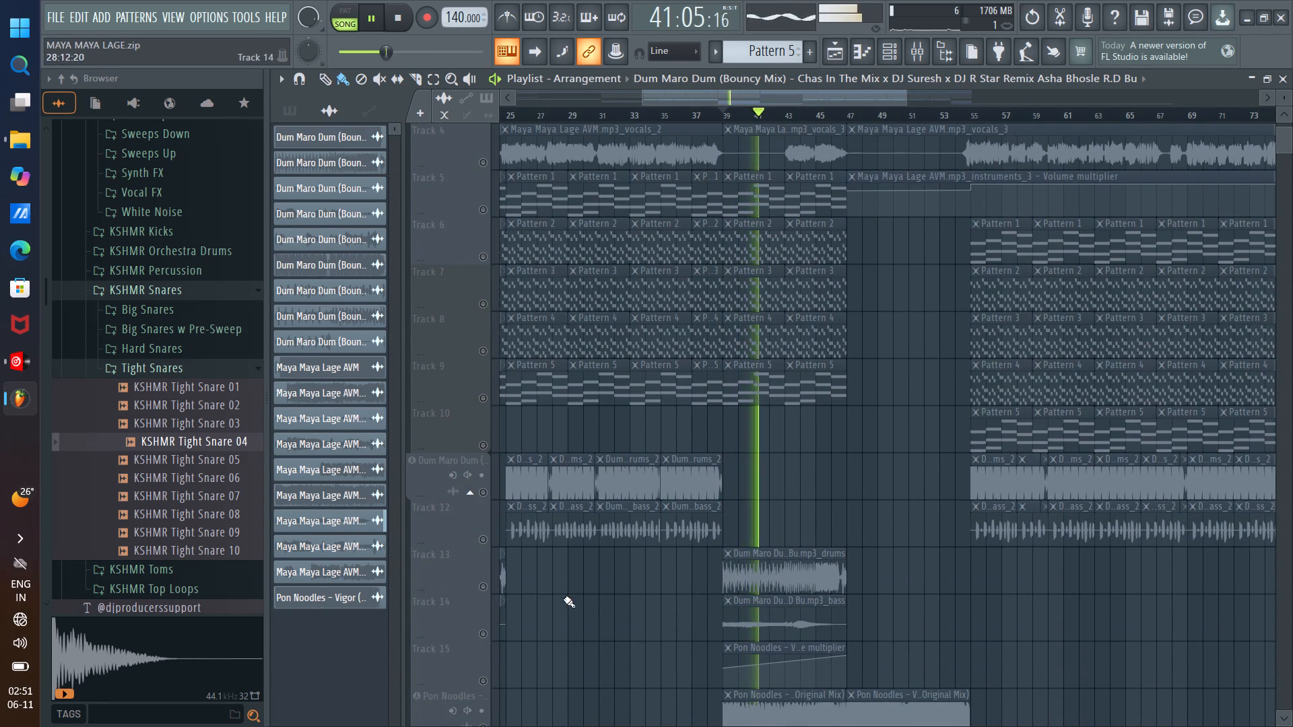
click(482, 585)
click(482, 585)
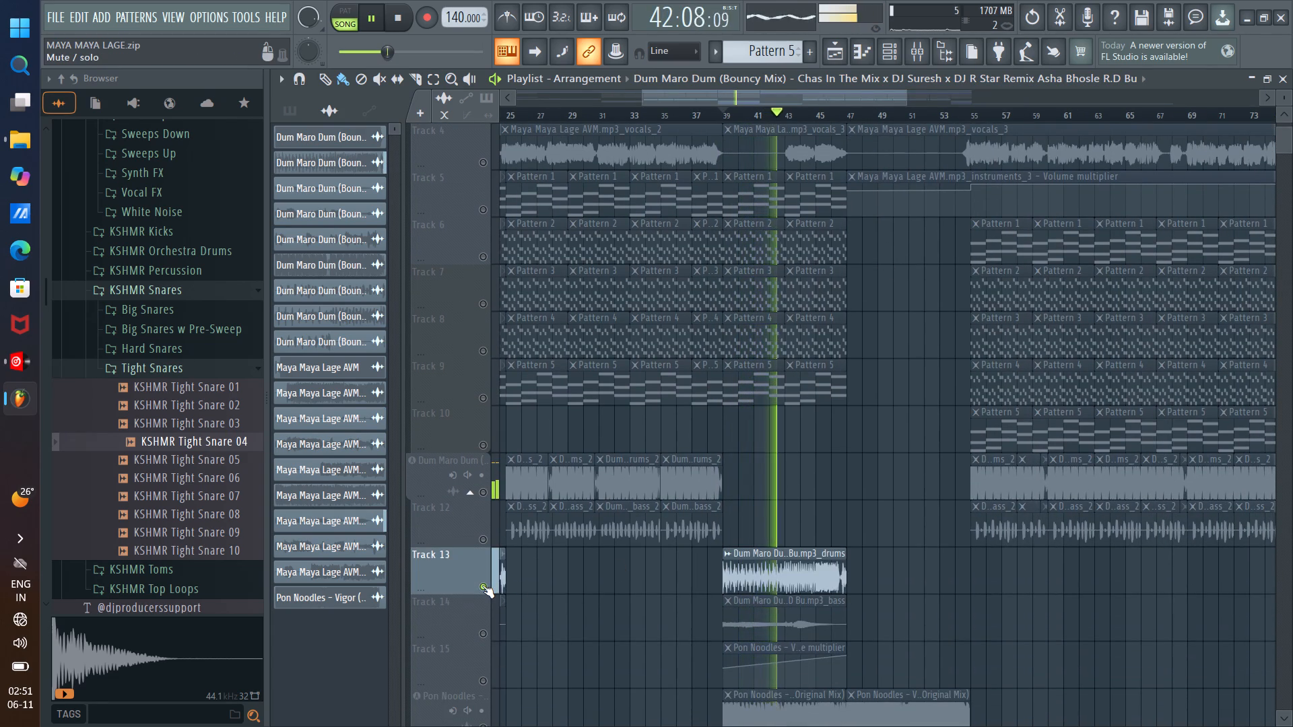
scroll(780, 428, up, 3)
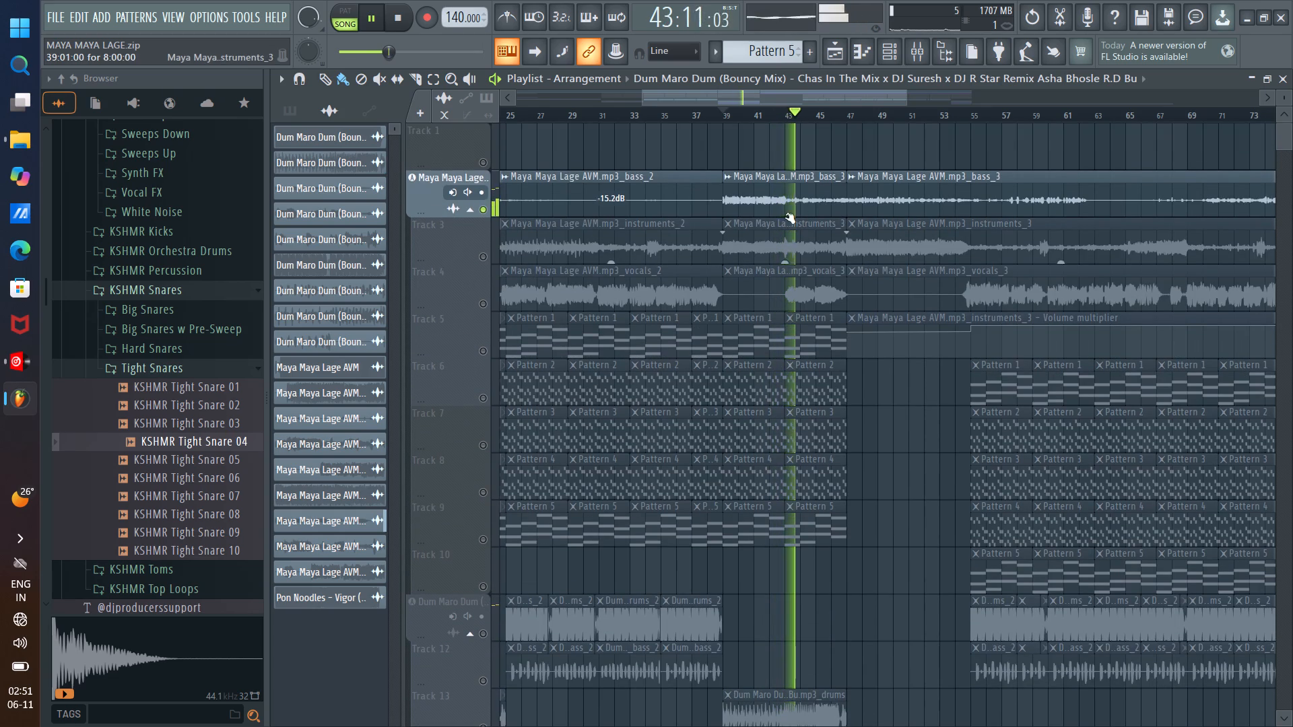
drag(785, 214, 788, 342)
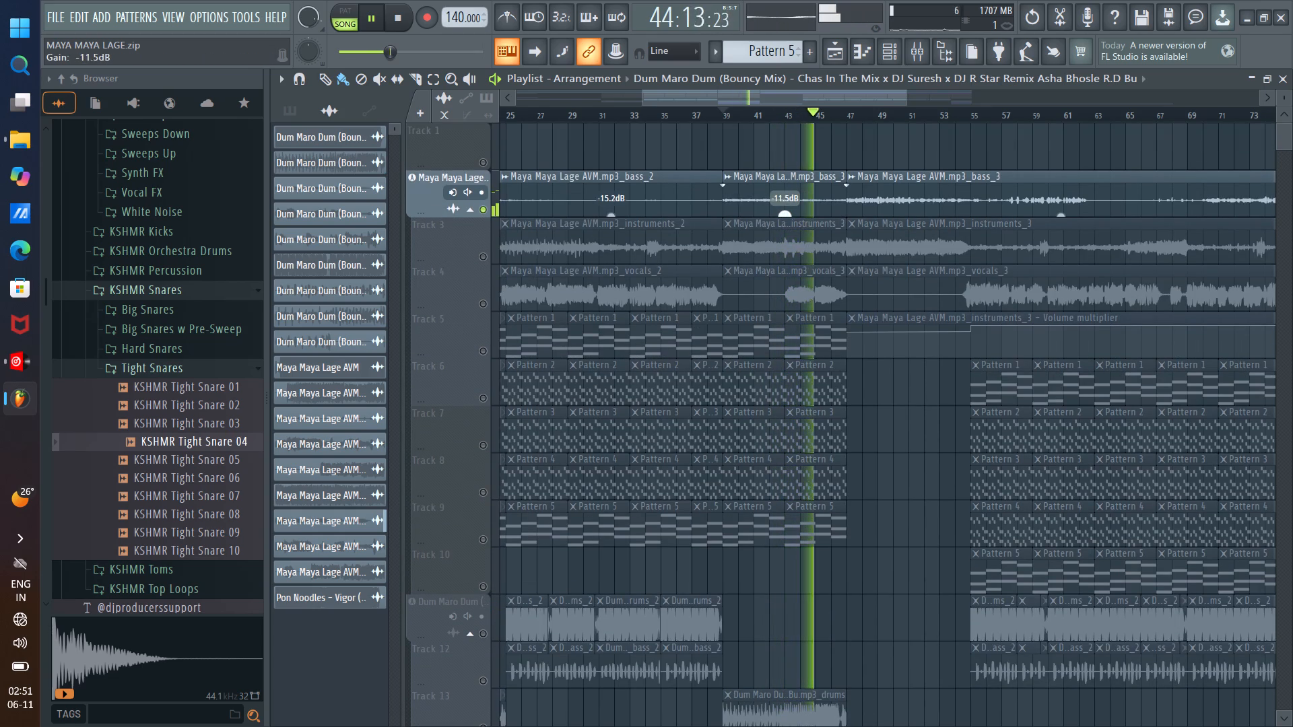
drag(788, 342, 789, 363)
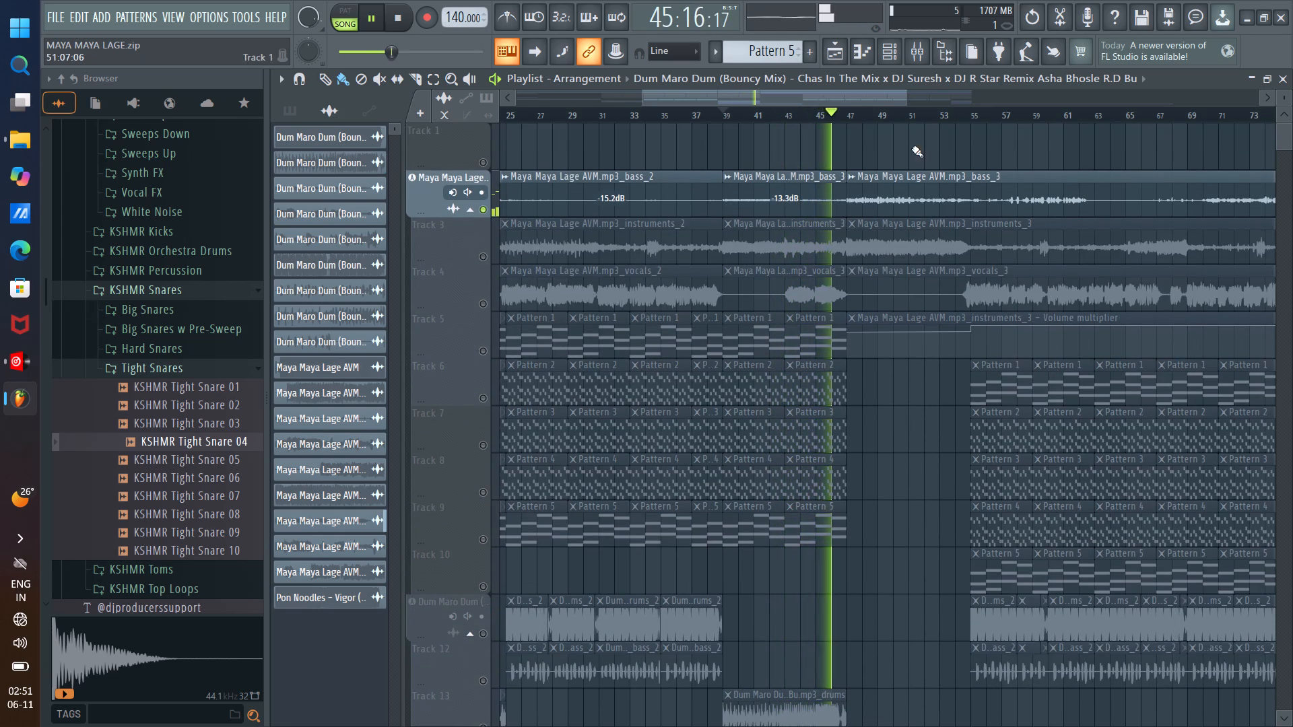
Listen to the bass from about bar 49 and trim the start of the second bass_3 clip from bar 47 to bar 55.
click(882, 117)
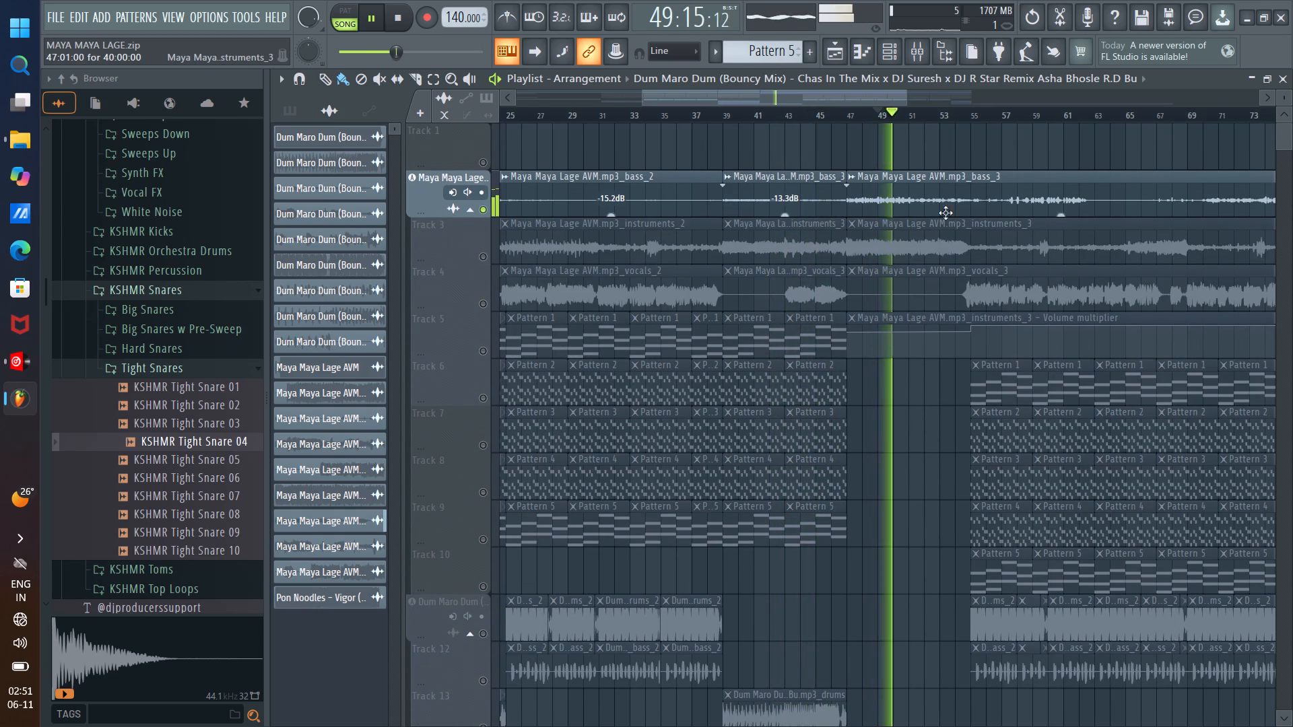
drag(868, 96, 886, 105)
scroll(888, 287, up, 1)
scroll(888, 287, down, 5)
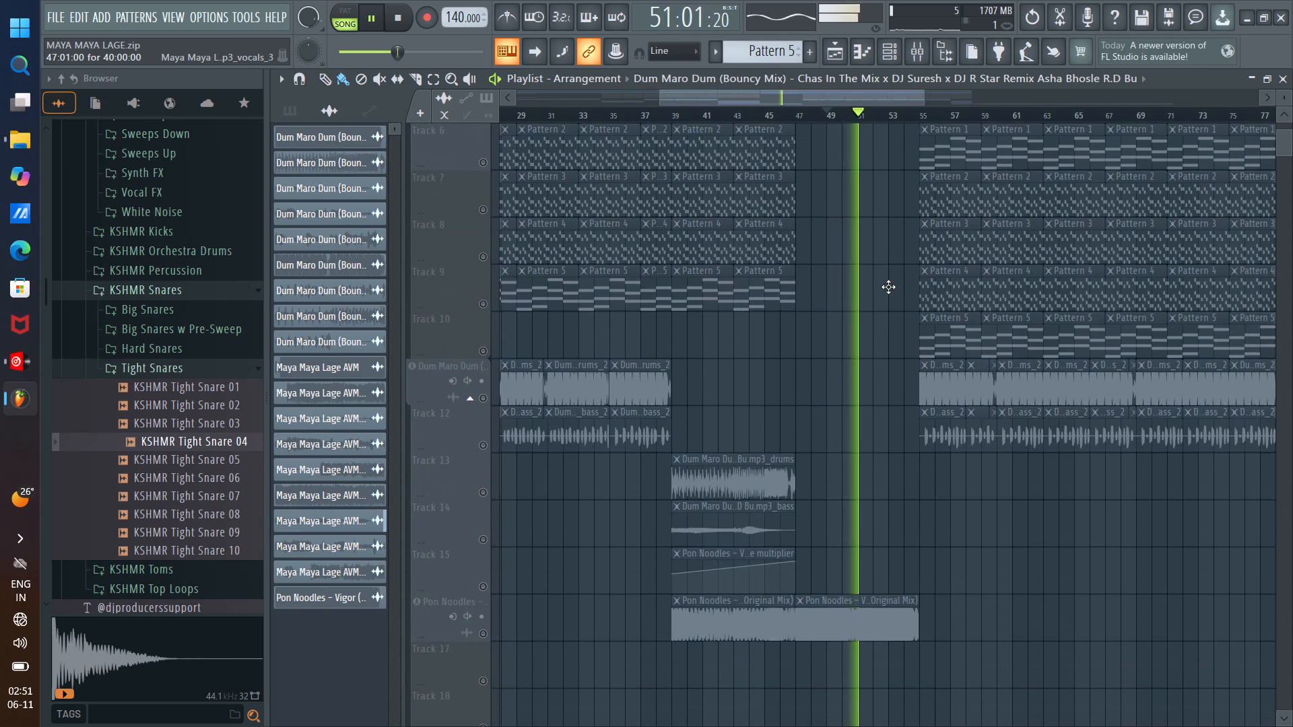
scroll(888, 286, up, 4)
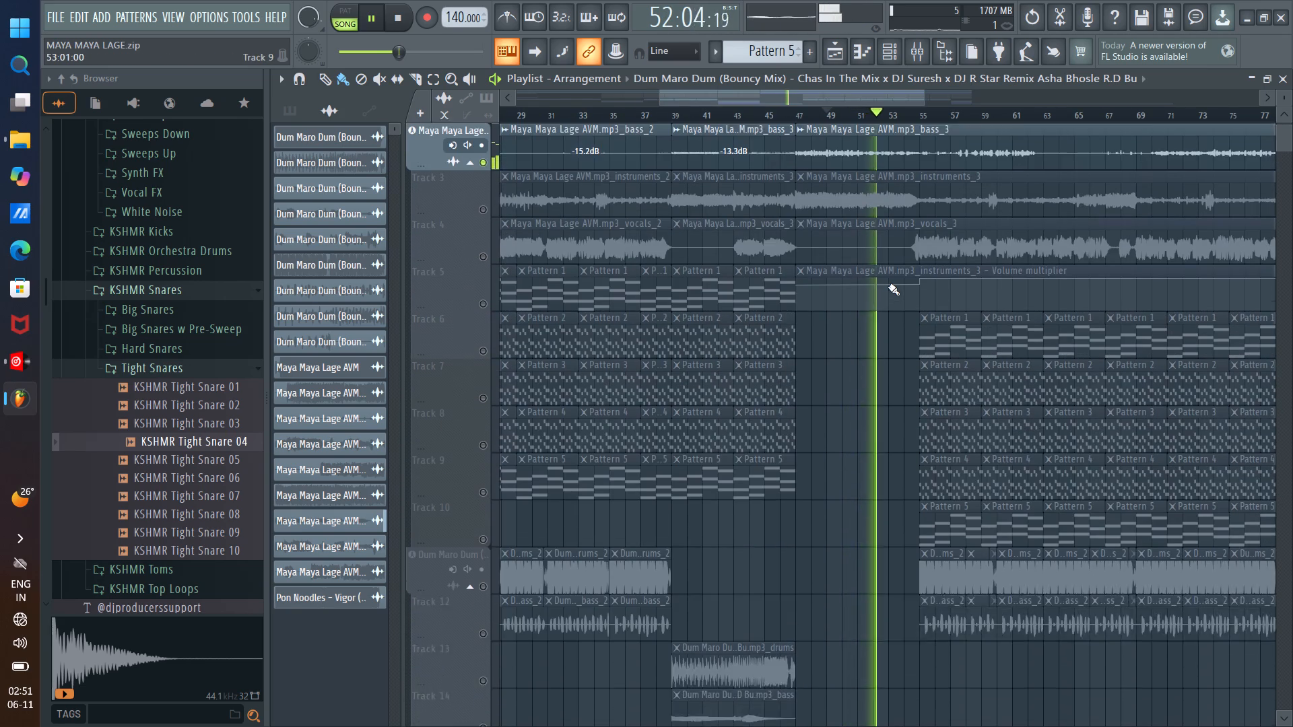
scroll(888, 286, up, 3)
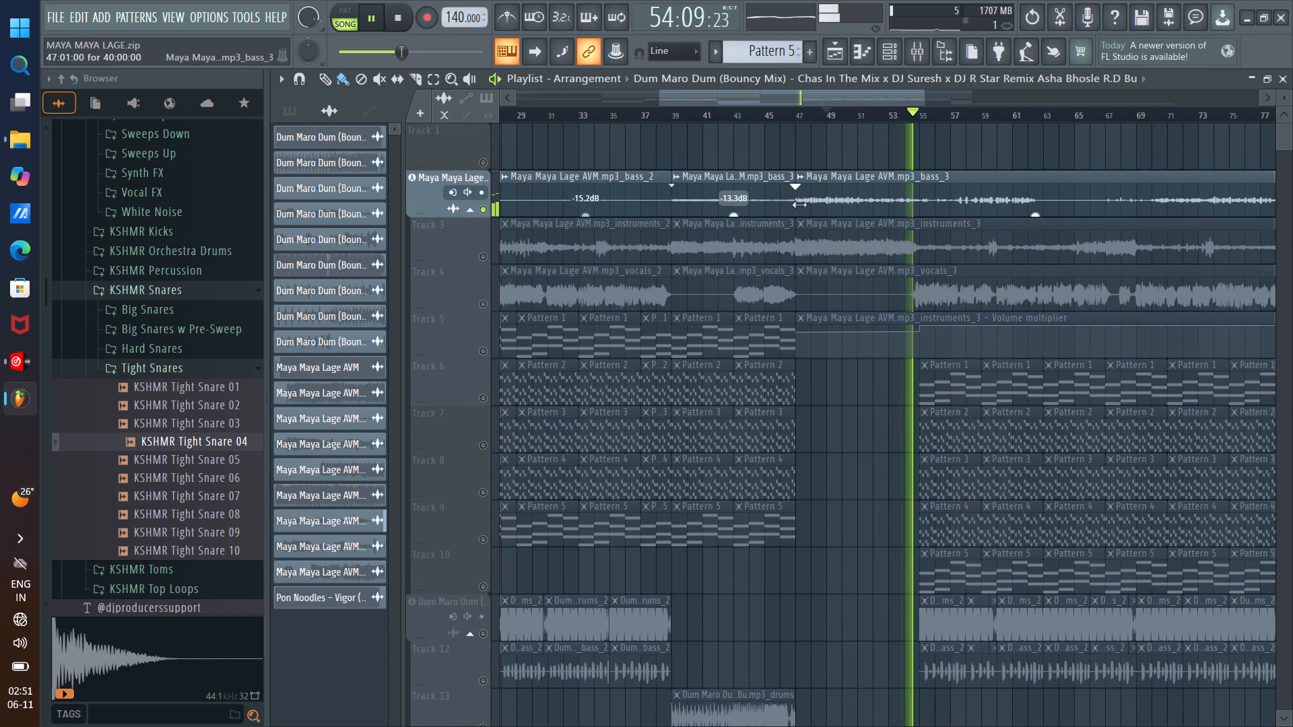
drag(799, 206, 920, 219)
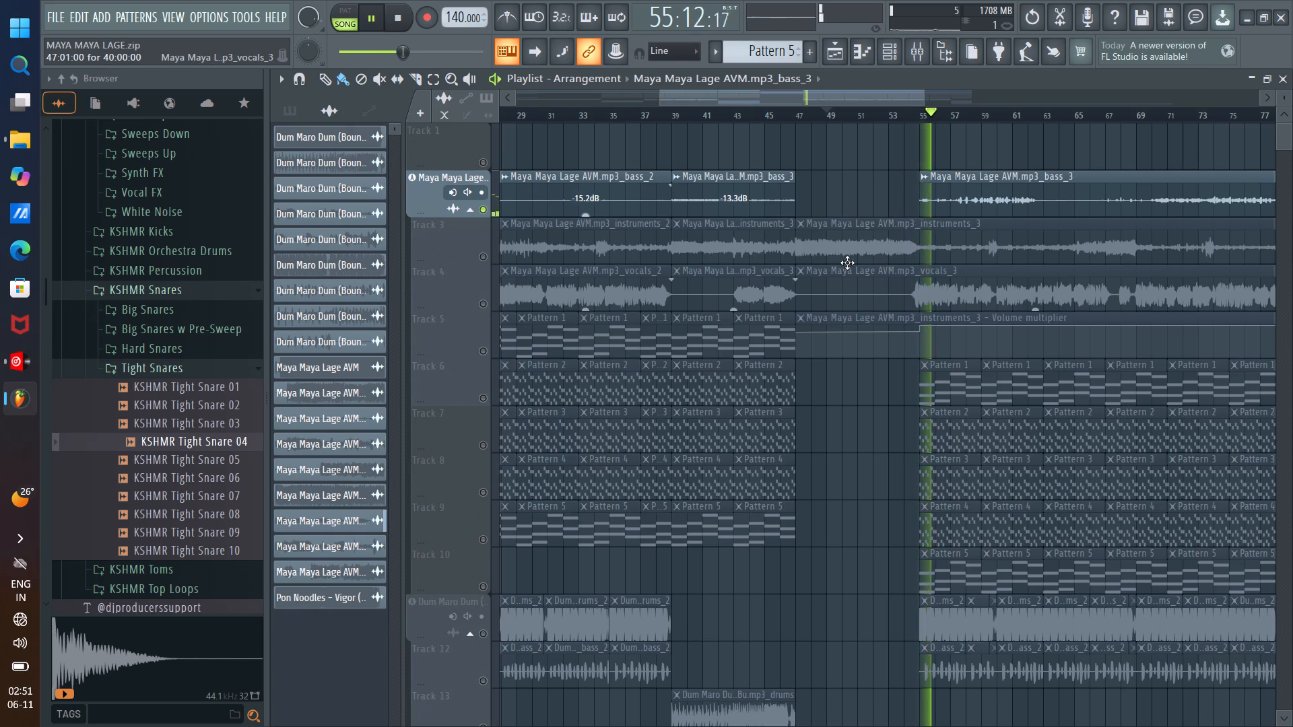
Unmute Track 3 and trim the starts of the instruments_3 and vocals_3 clips from bar 47 to bar 55.
click(799, 114)
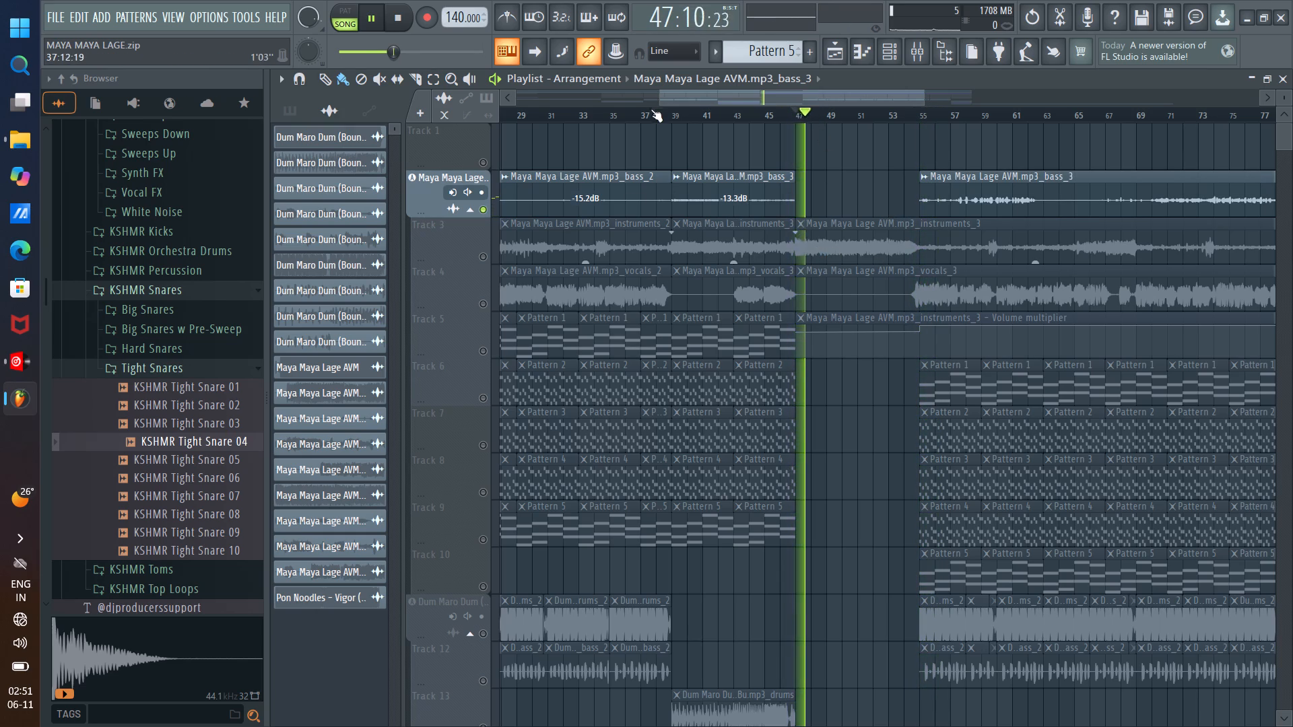
click(483, 261)
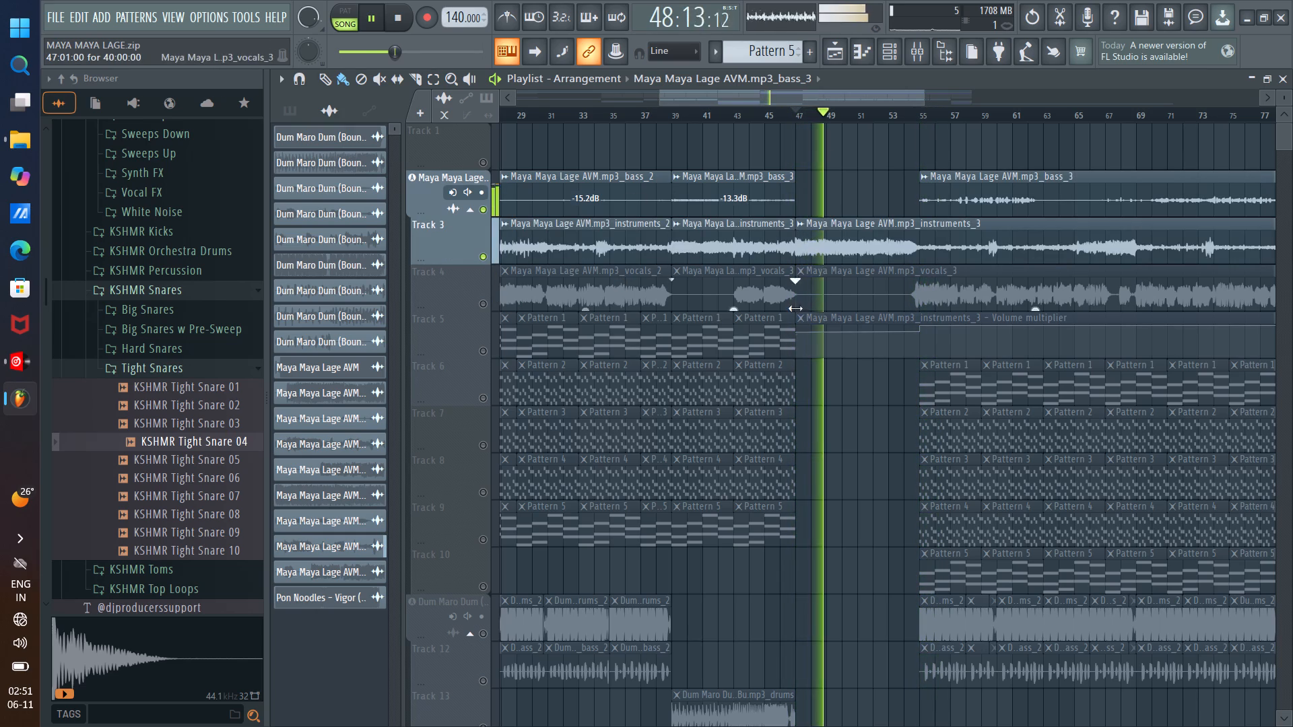
drag(797, 259, 892, 259)
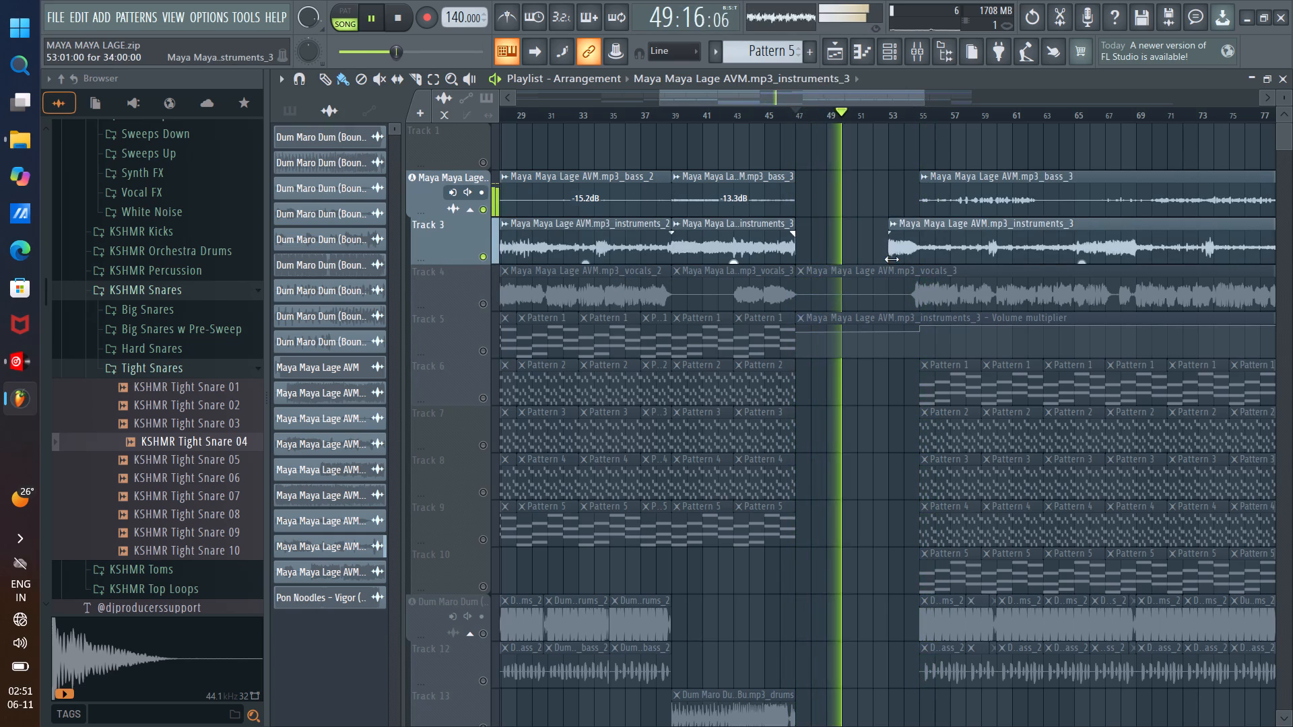
drag(892, 259, 918, 263)
drag(800, 294, 921, 307)
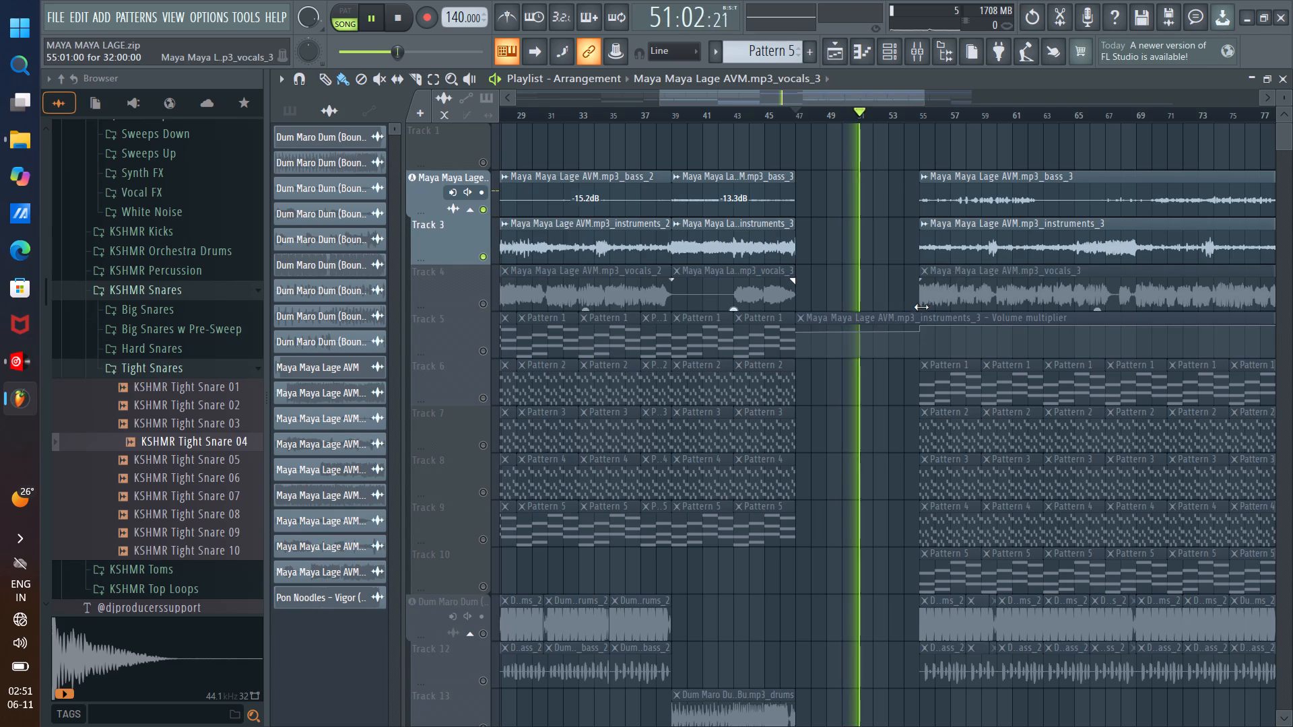
drag(921, 307, 925, 306)
Delete the Pattern 1 clip at bar 43 on Track 5 and trim the Volume multiplier automation clip's start to bar 55.
drag(793, 346, 865, 351)
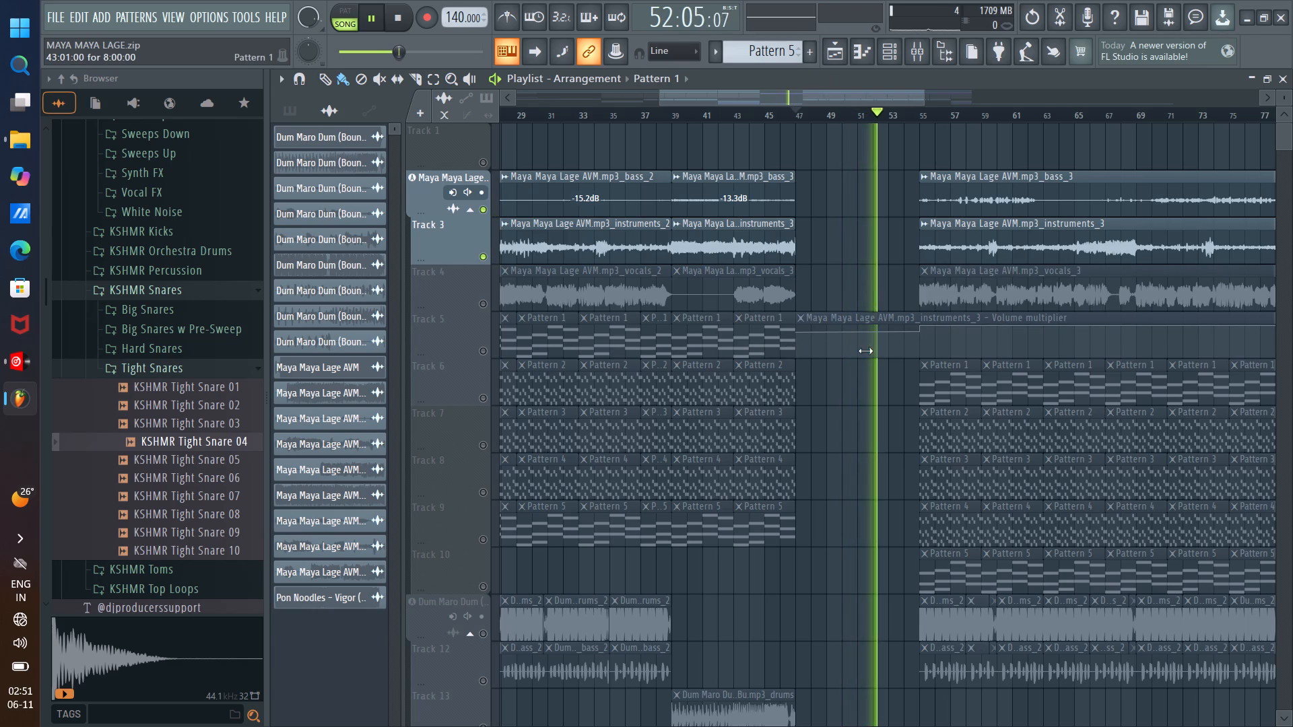
drag(865, 351, 873, 350)
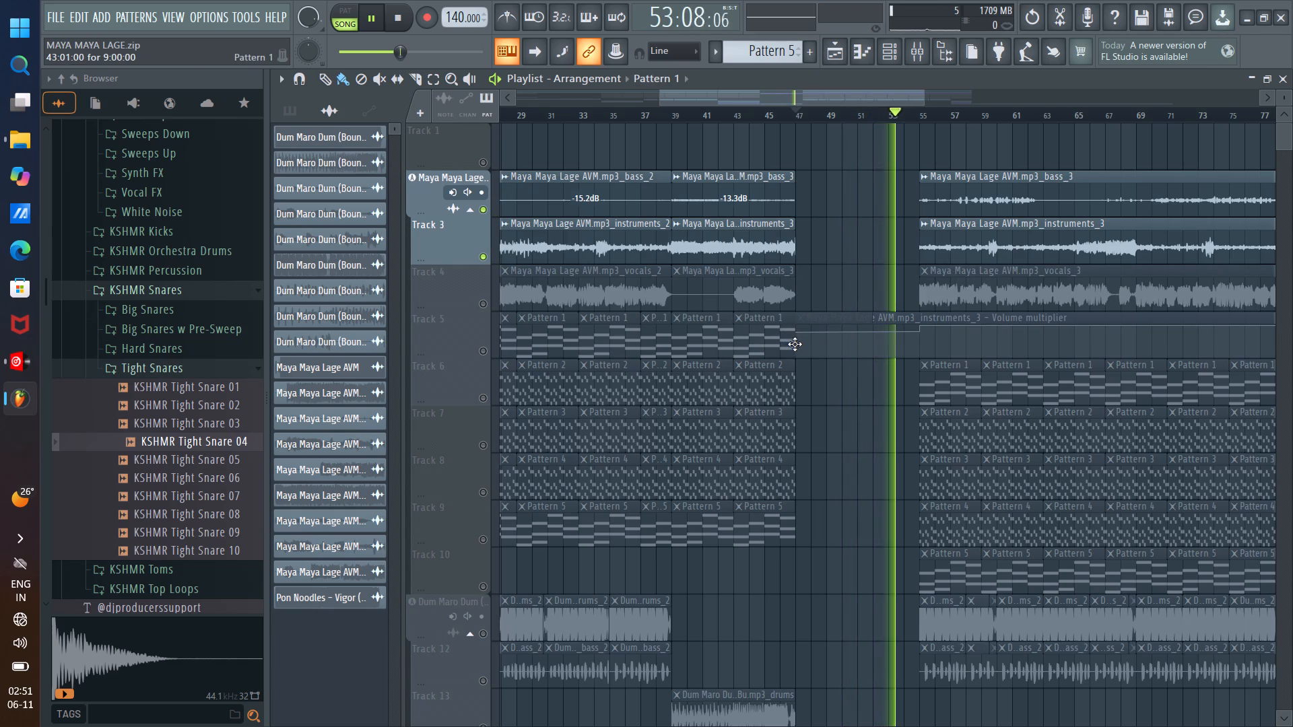
right_click(840, 318)
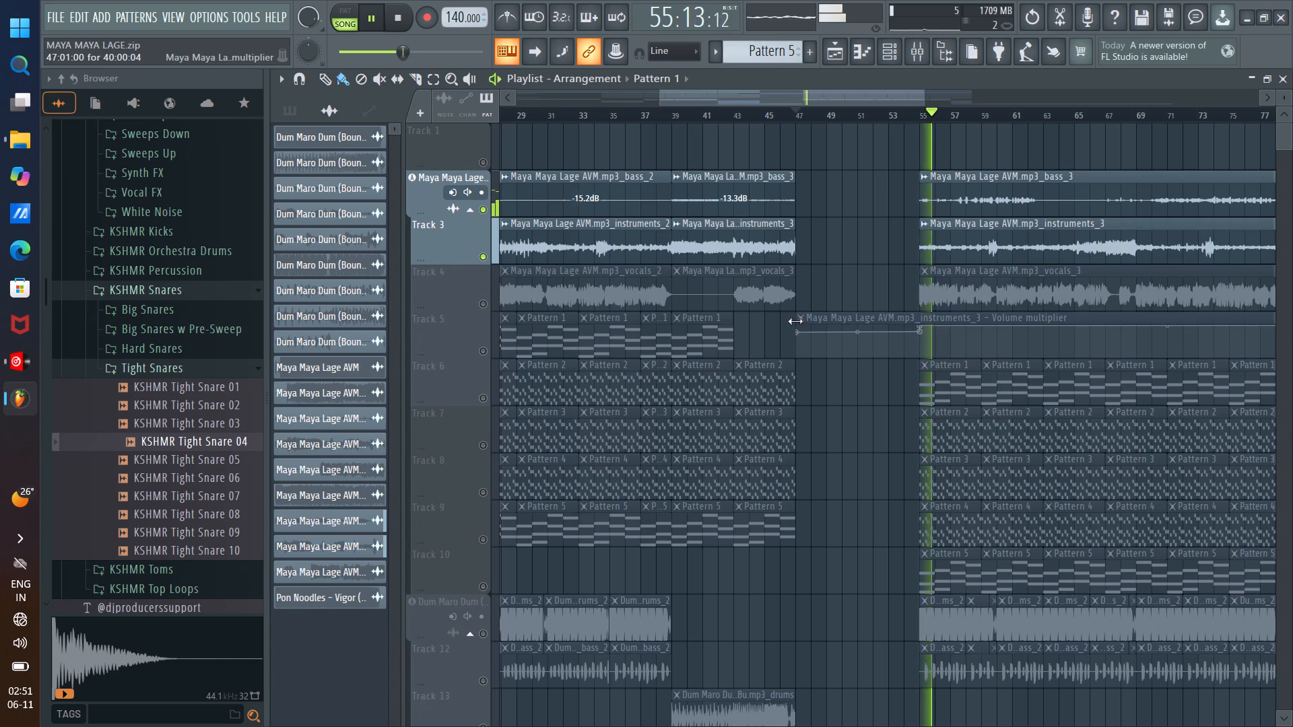
drag(795, 320, 917, 335)
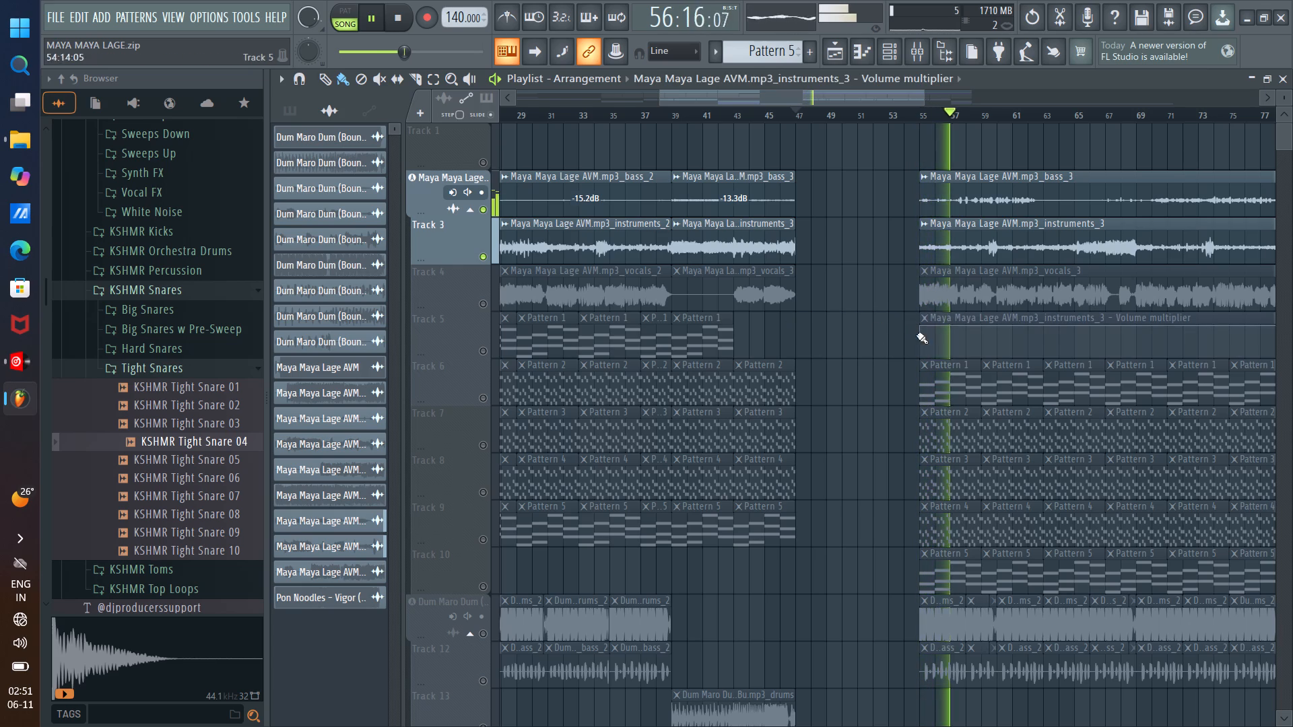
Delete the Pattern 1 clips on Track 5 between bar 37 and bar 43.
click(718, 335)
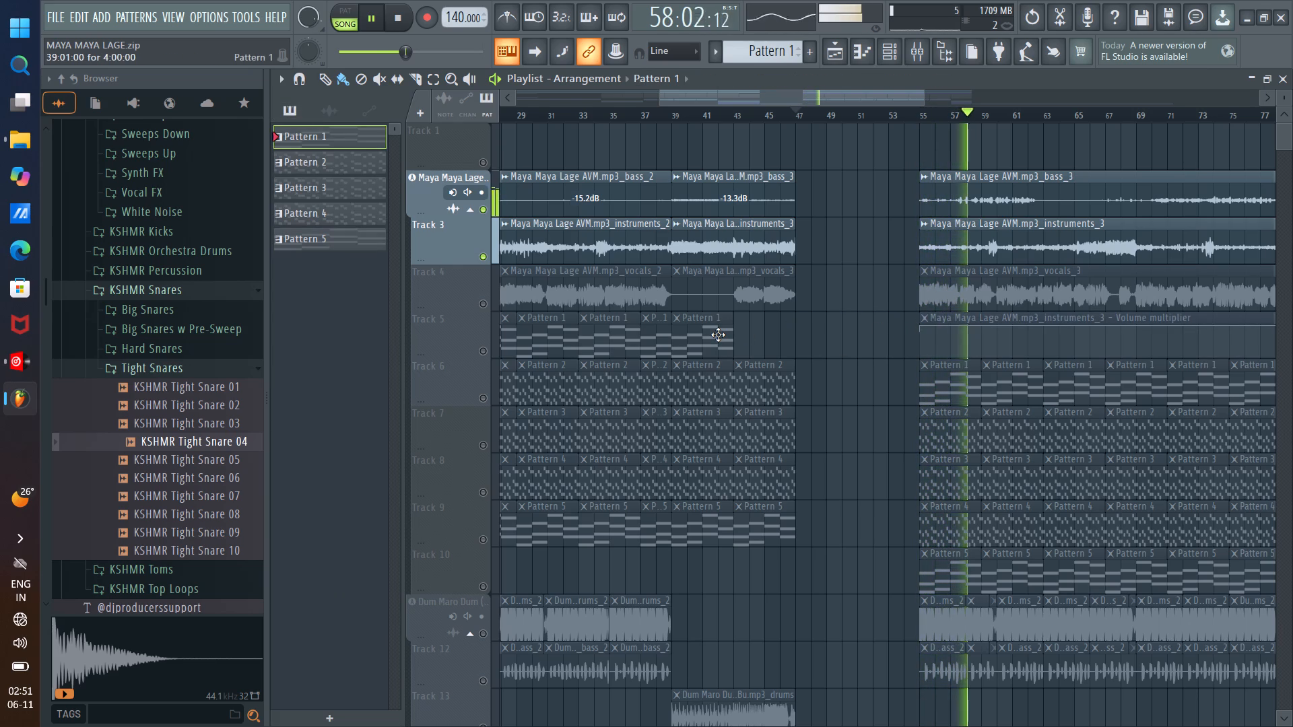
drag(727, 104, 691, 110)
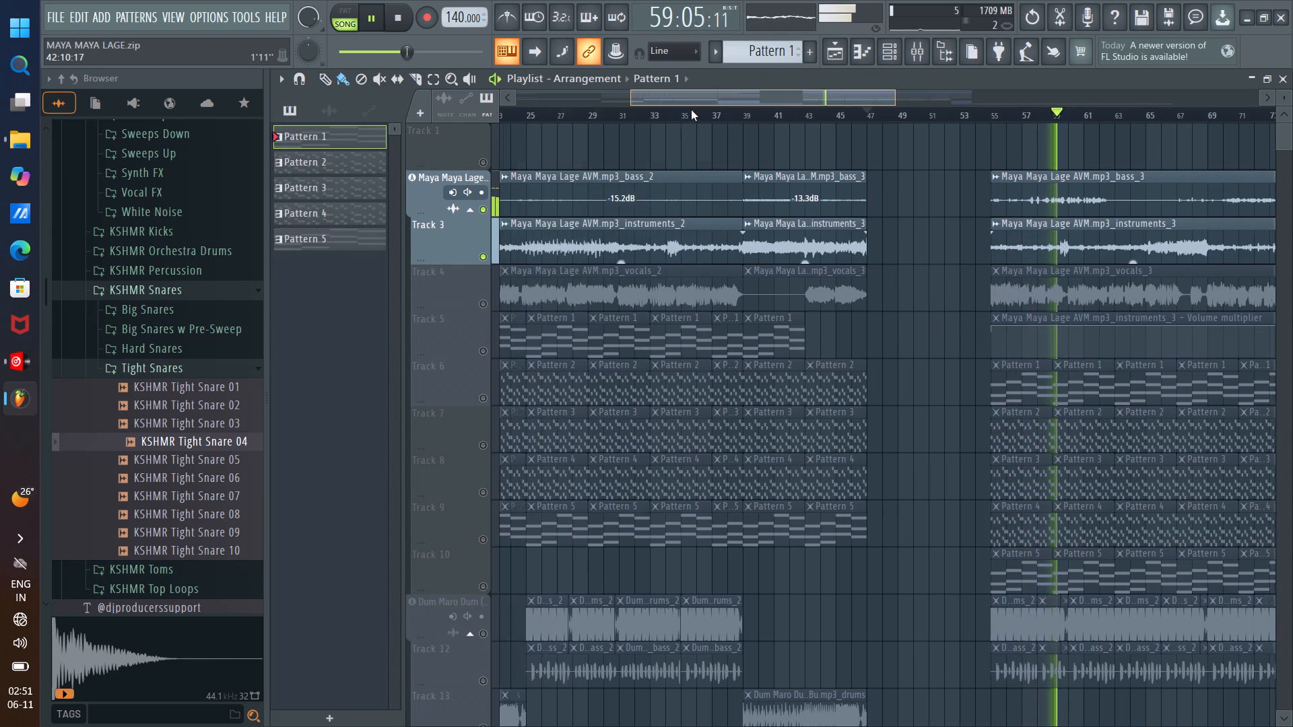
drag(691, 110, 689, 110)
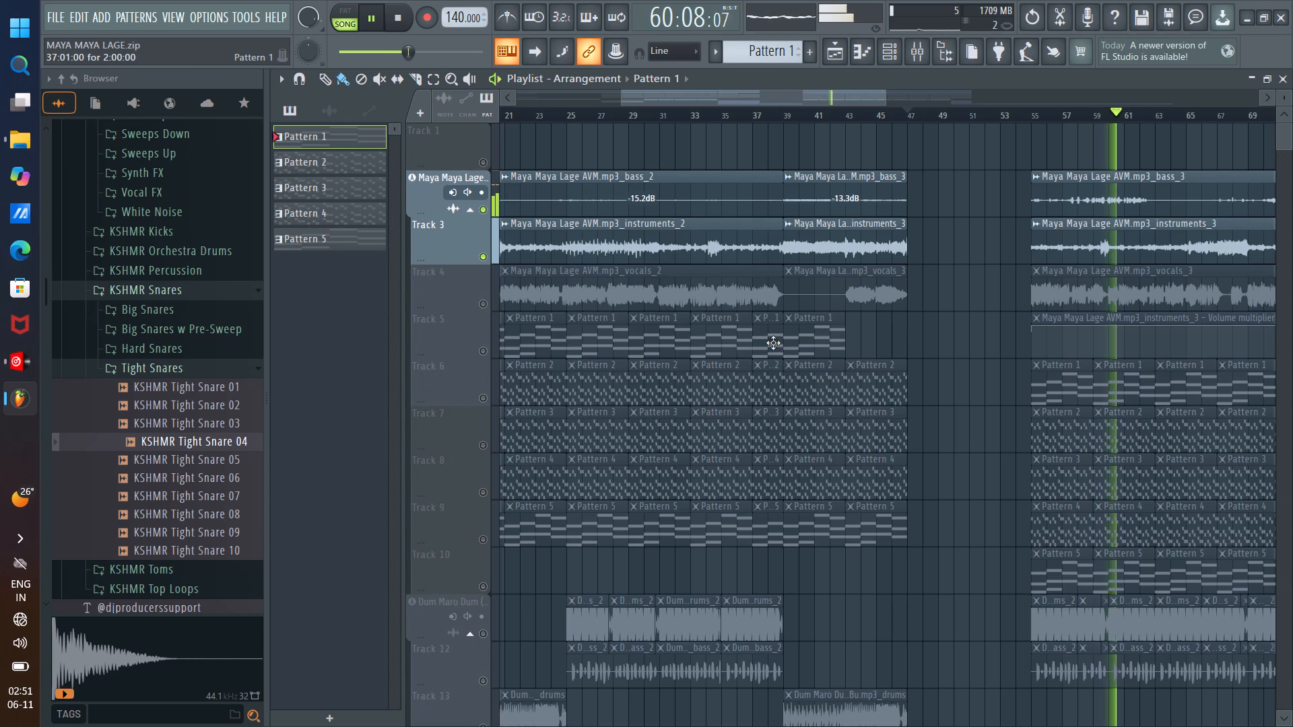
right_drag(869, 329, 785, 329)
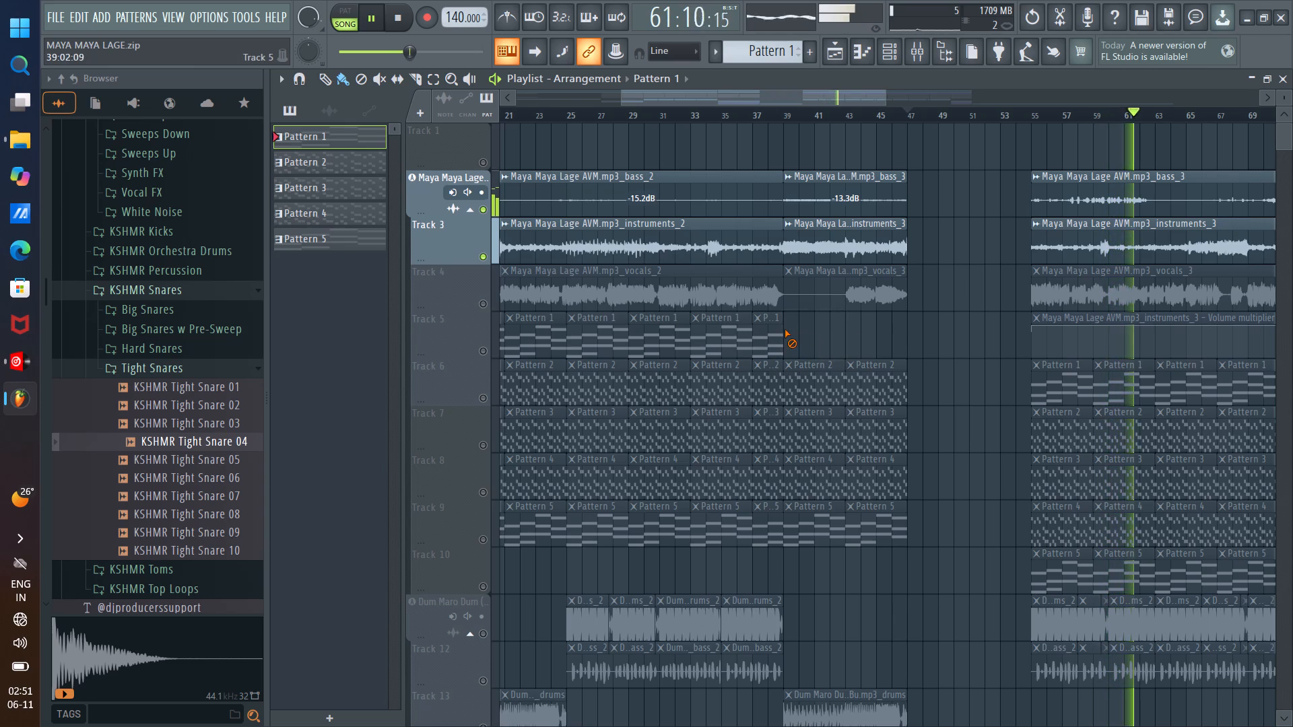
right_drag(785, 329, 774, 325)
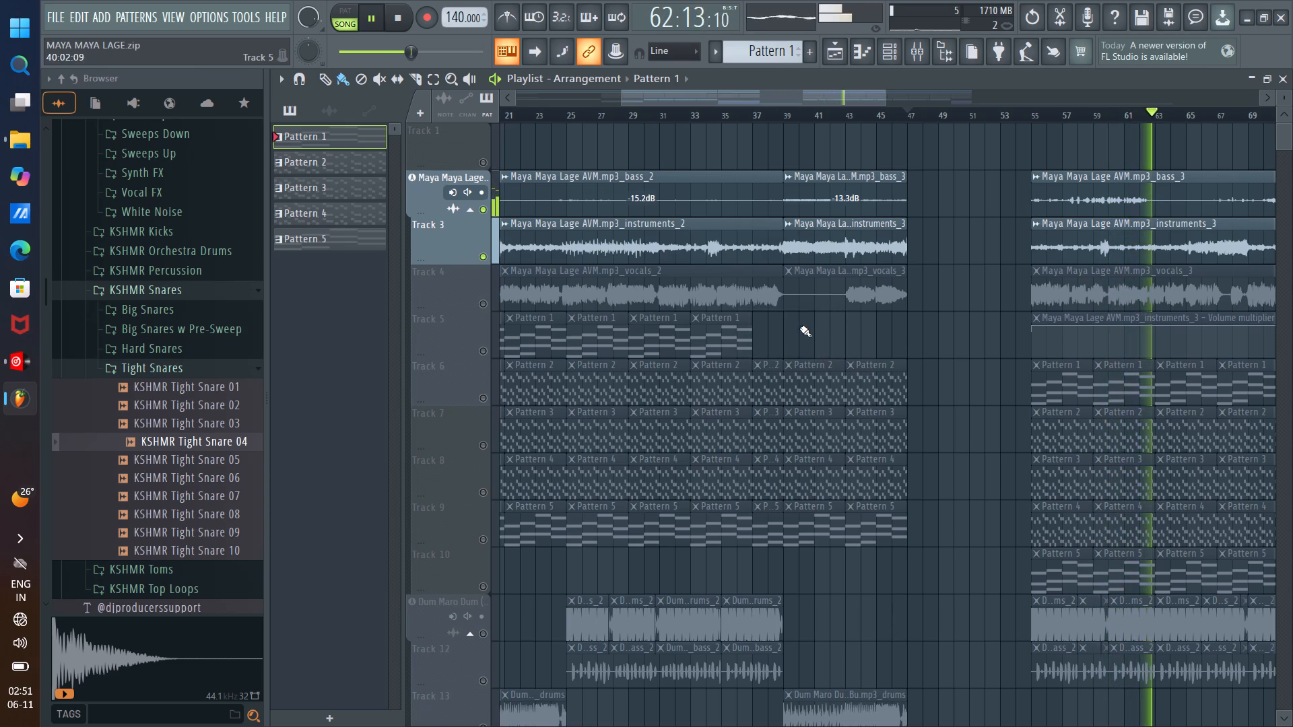
Turn all playlist tracks back on and play the arrangement from bar 33.
scroll(736, 116, up, 4)
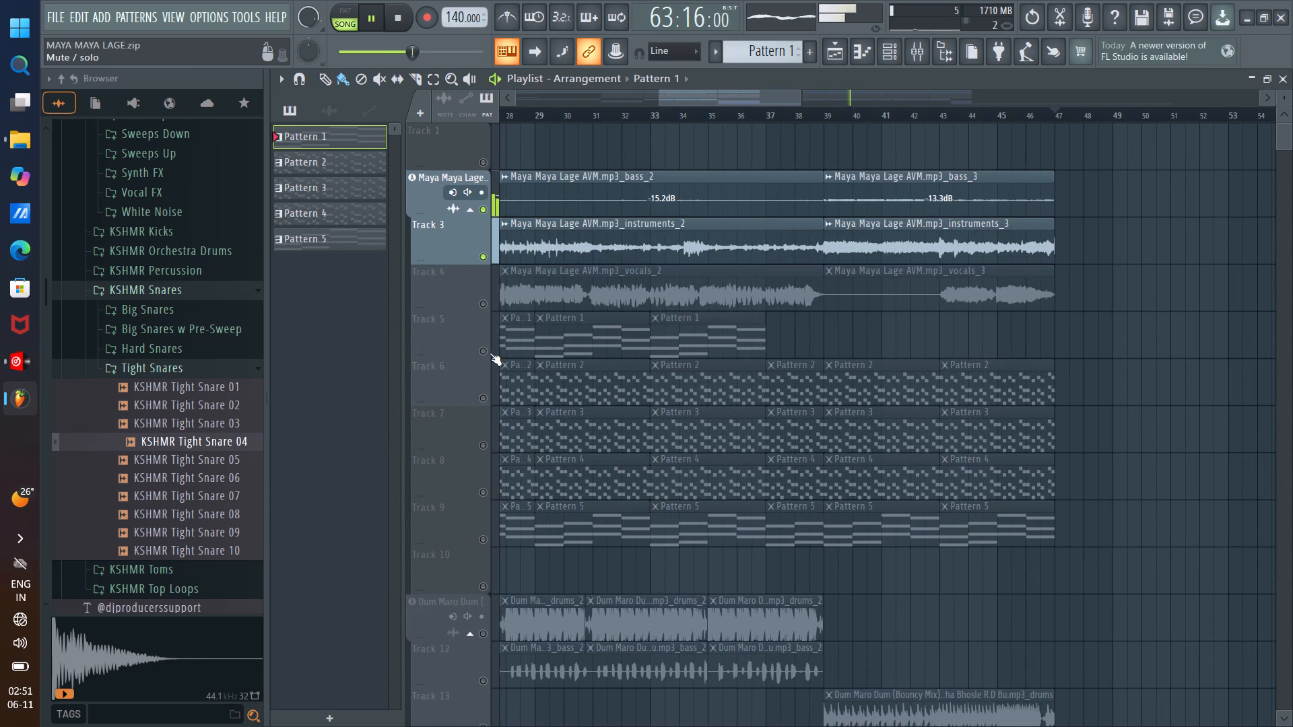
right_click(485, 348)
right_click(485, 347)
click(649, 116)
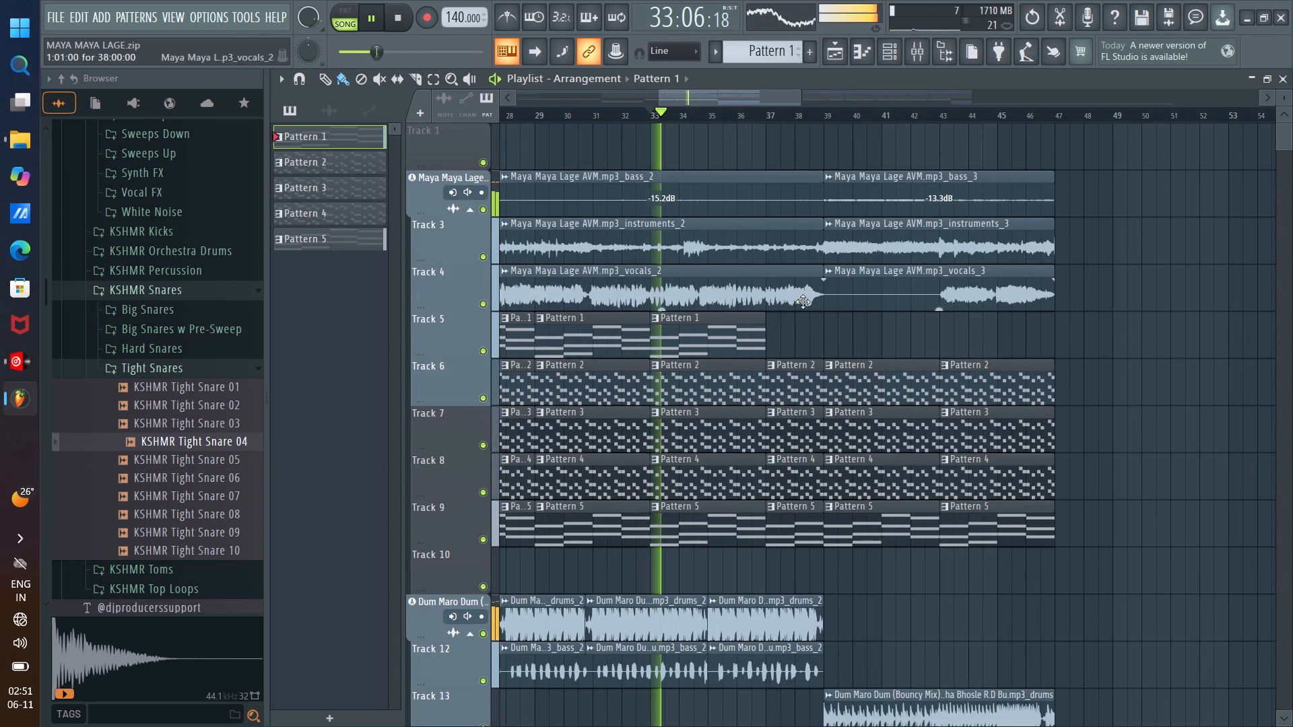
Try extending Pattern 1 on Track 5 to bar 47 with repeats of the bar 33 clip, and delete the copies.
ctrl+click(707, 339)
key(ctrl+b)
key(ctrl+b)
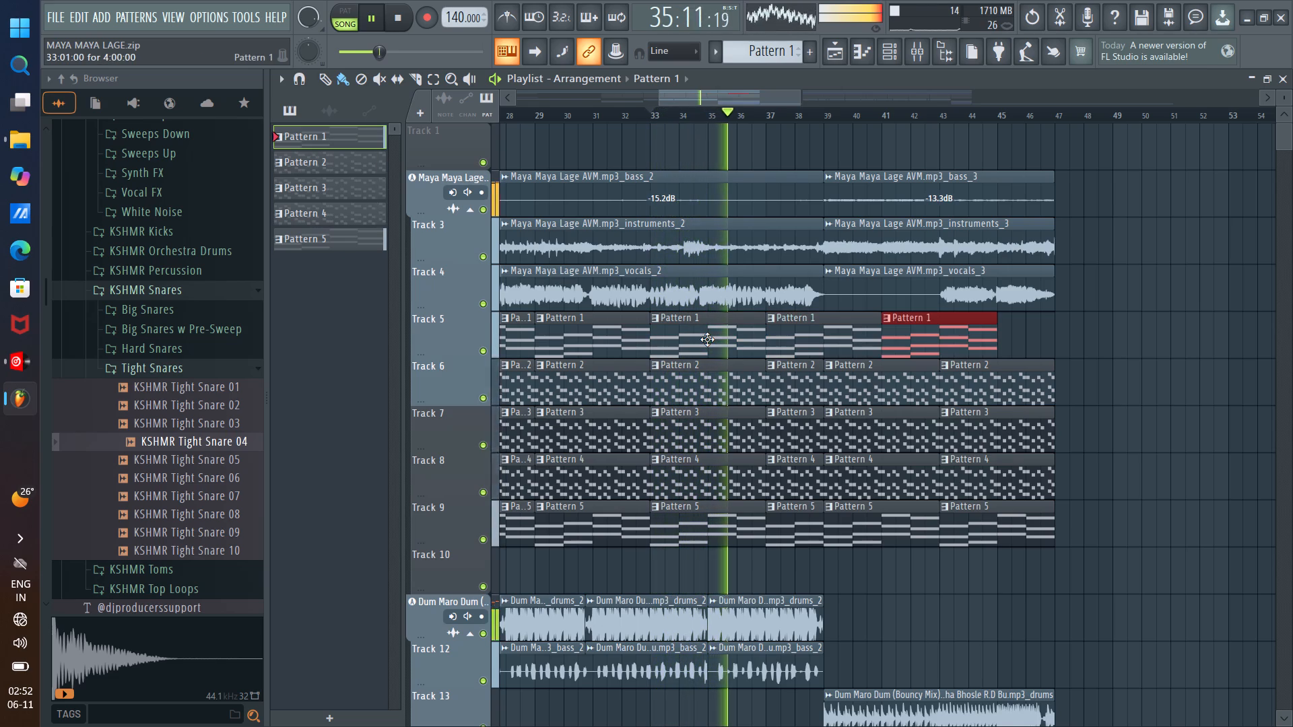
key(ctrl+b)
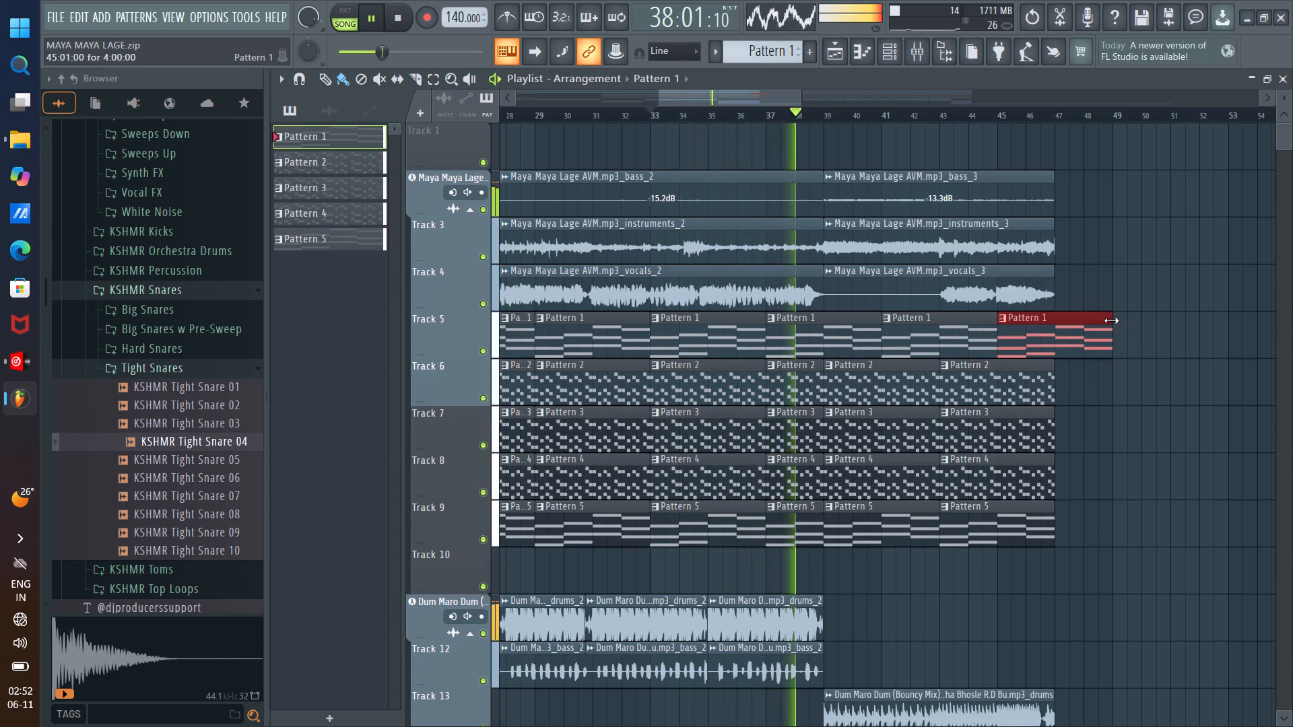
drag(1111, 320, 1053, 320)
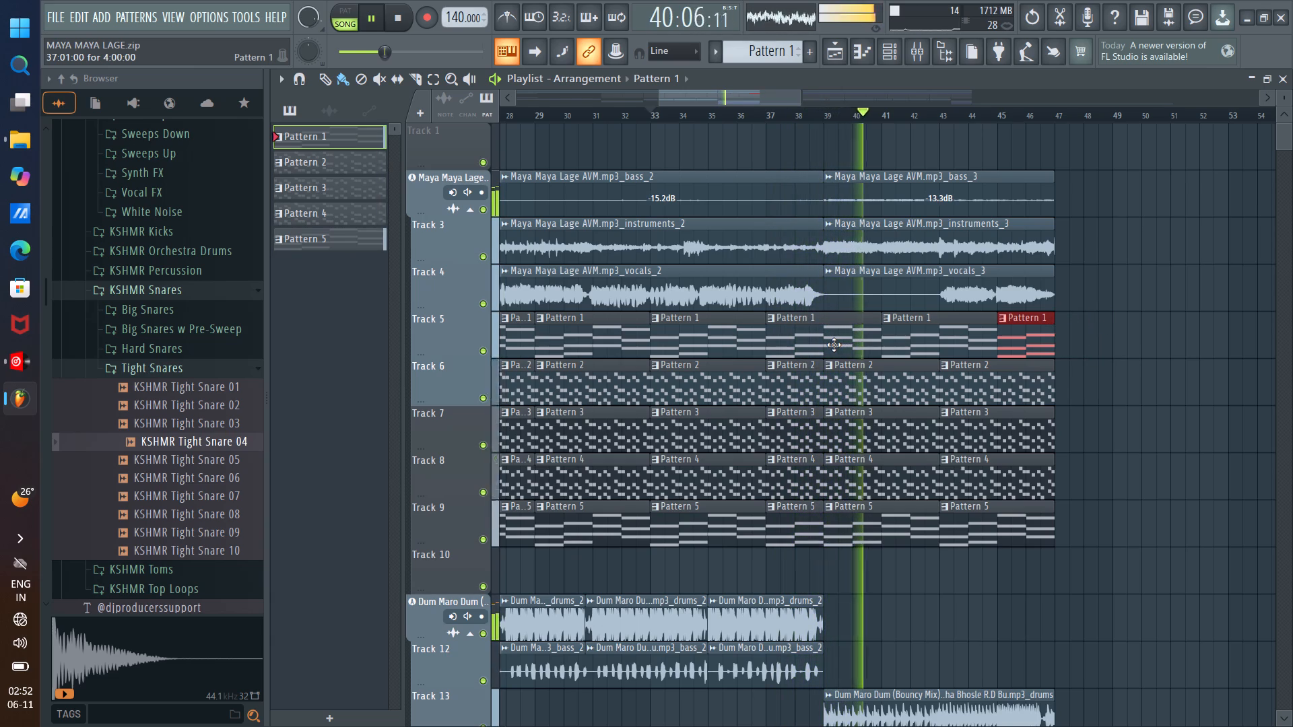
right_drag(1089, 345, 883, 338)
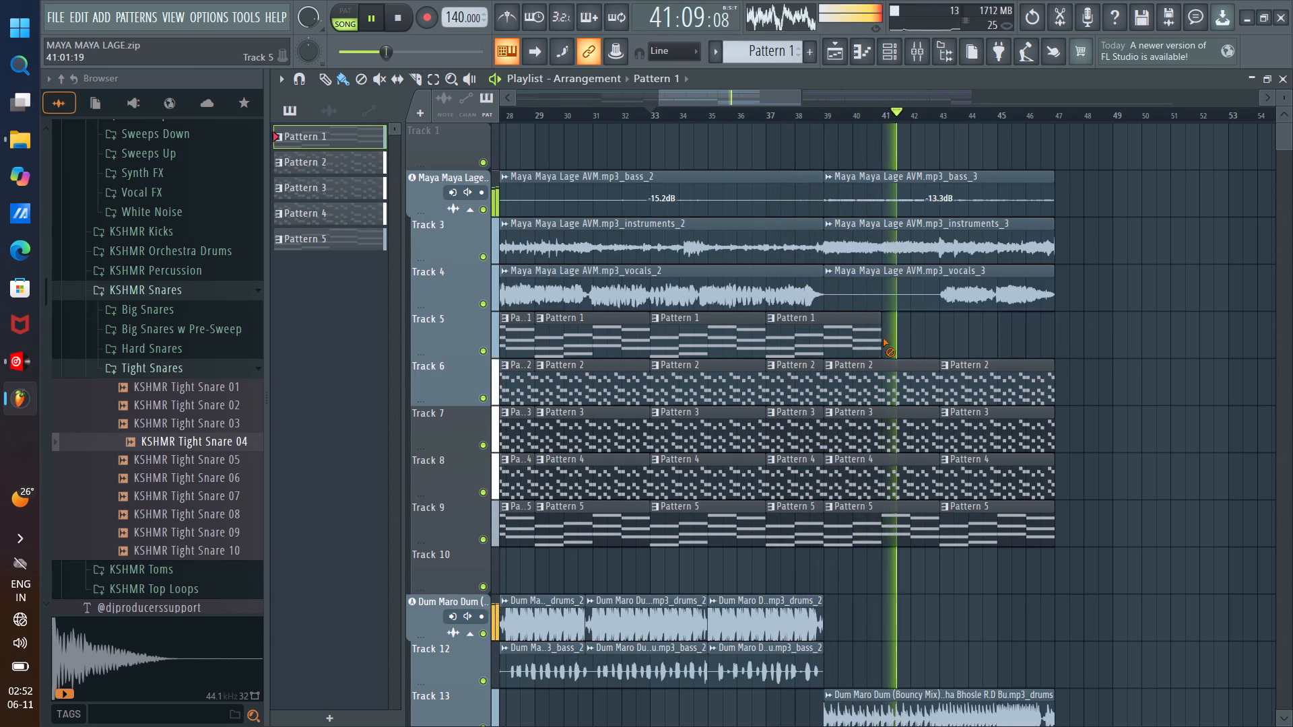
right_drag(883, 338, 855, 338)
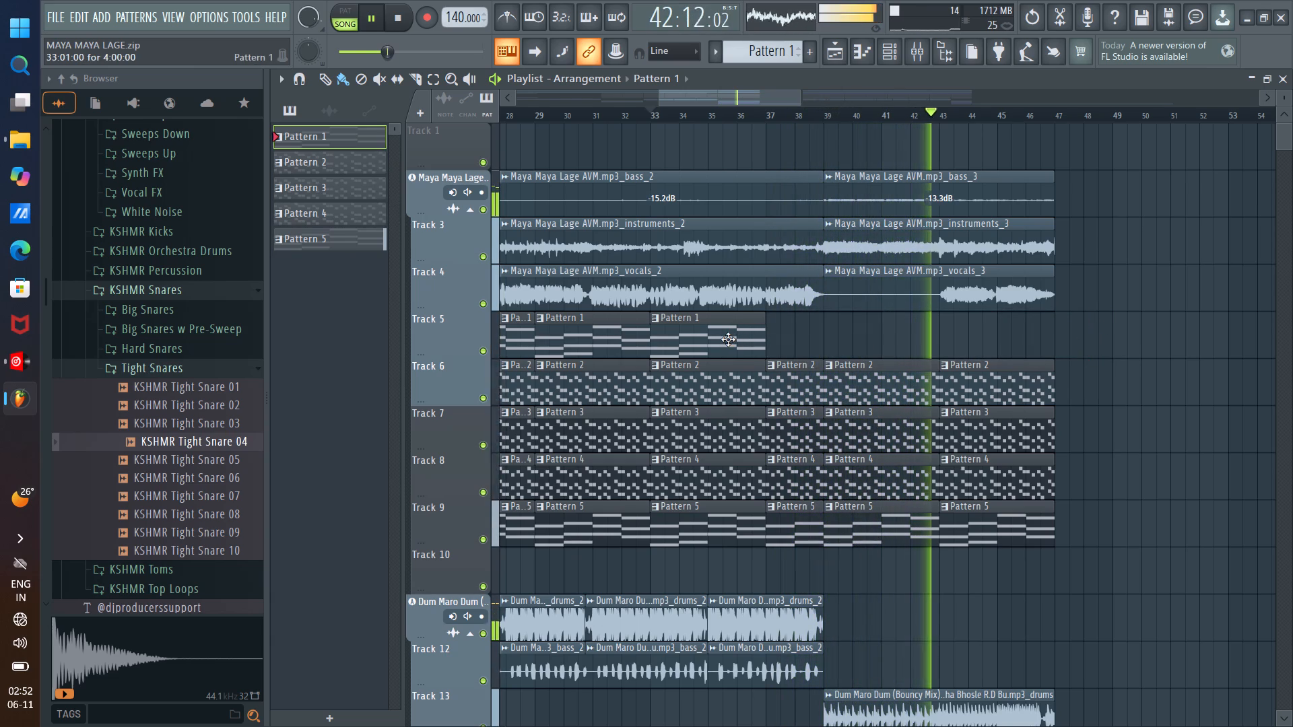
Copy the bar 33 Pattern 1 clip on Track 5 to bars 37, 39 and 43, trimming the bar 37 copy to end at bar 39.
shift+drag(725, 339, 847, 349)
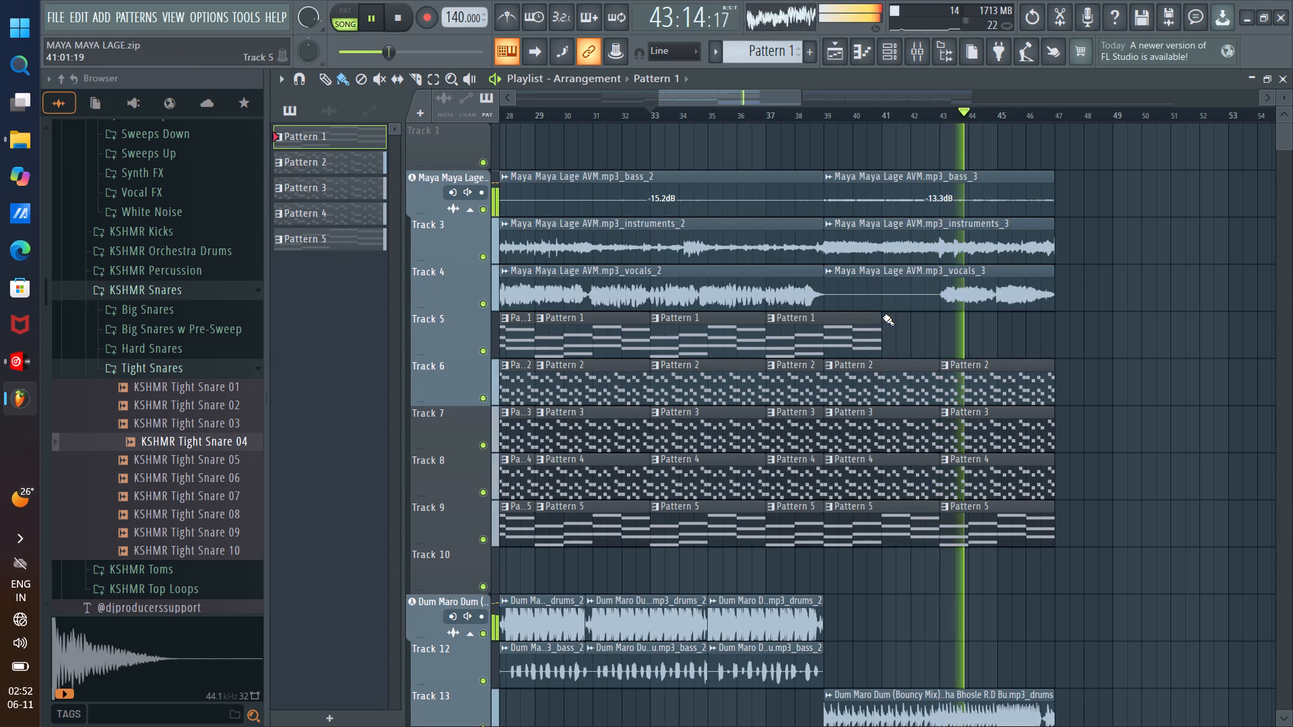
drag(882, 317, 820, 321)
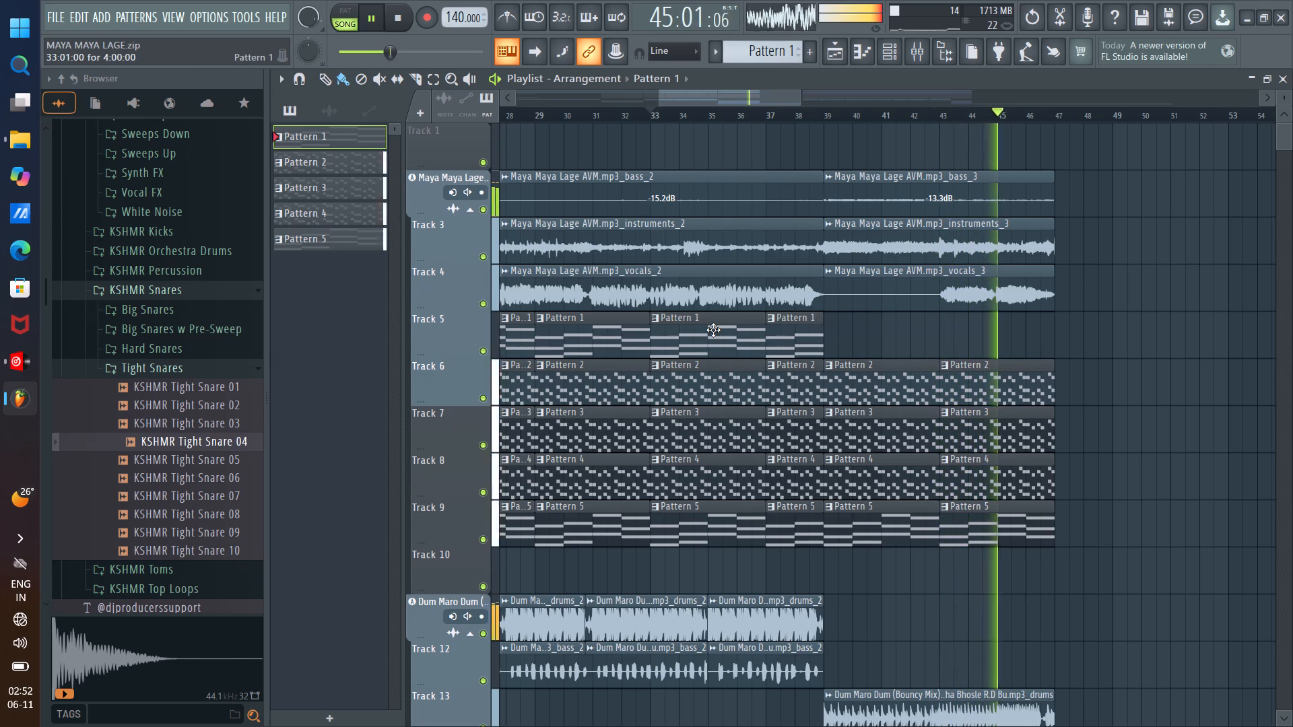
shift+drag(713, 330, 889, 351)
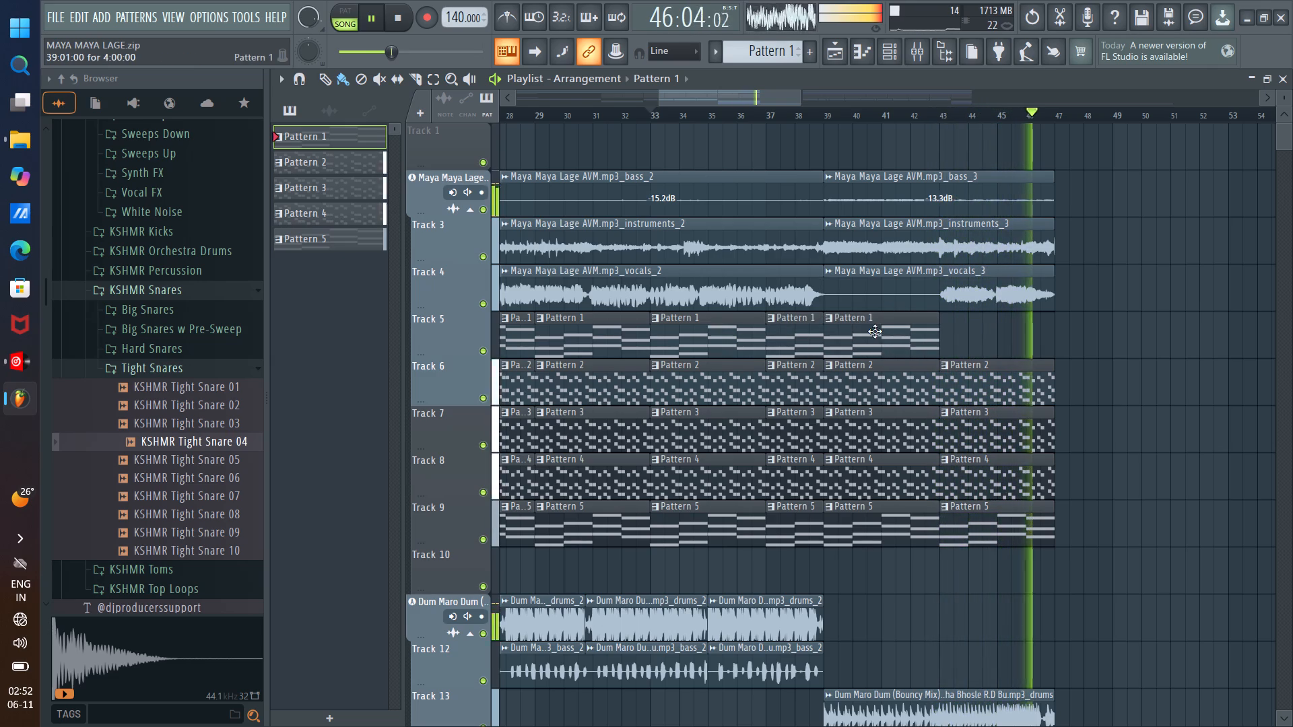
shift+drag(873, 331, 985, 335)
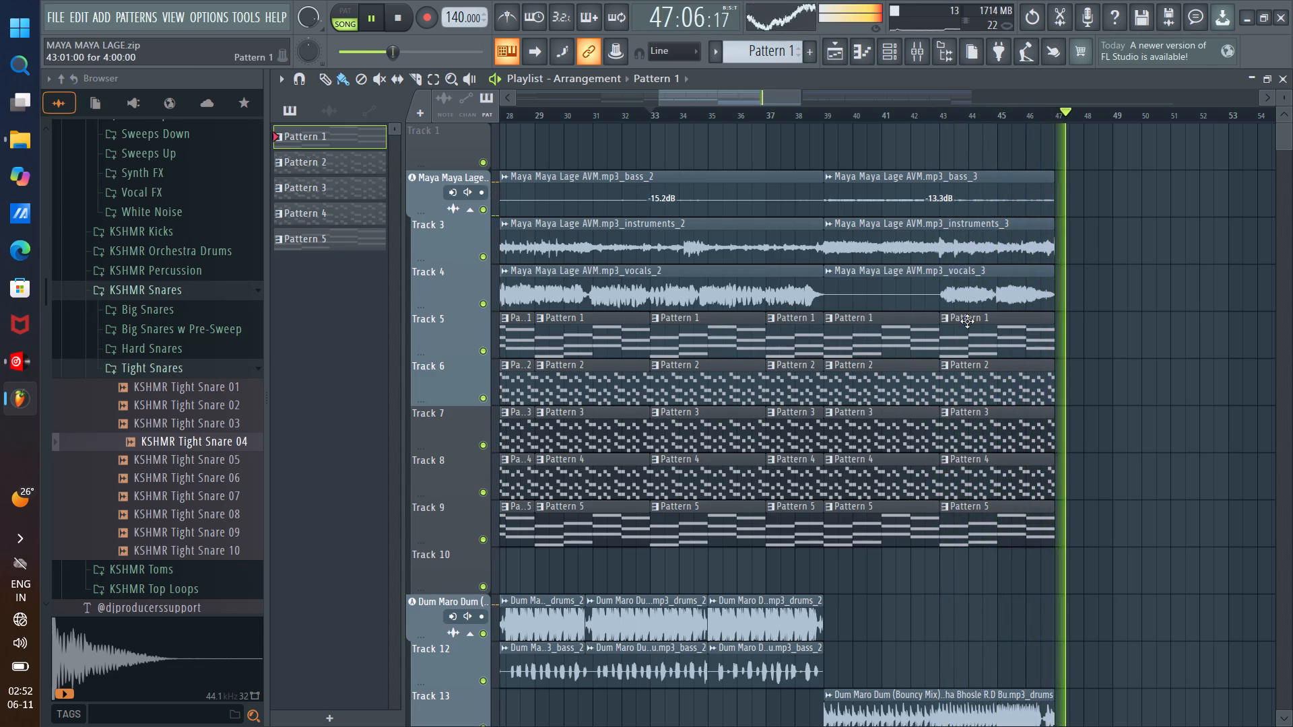
View the channel settings of the Pon Noodles - Vigor clip starting at bar 47.
scroll(904, 110, down, 7)
drag(818, 100, 897, 106)
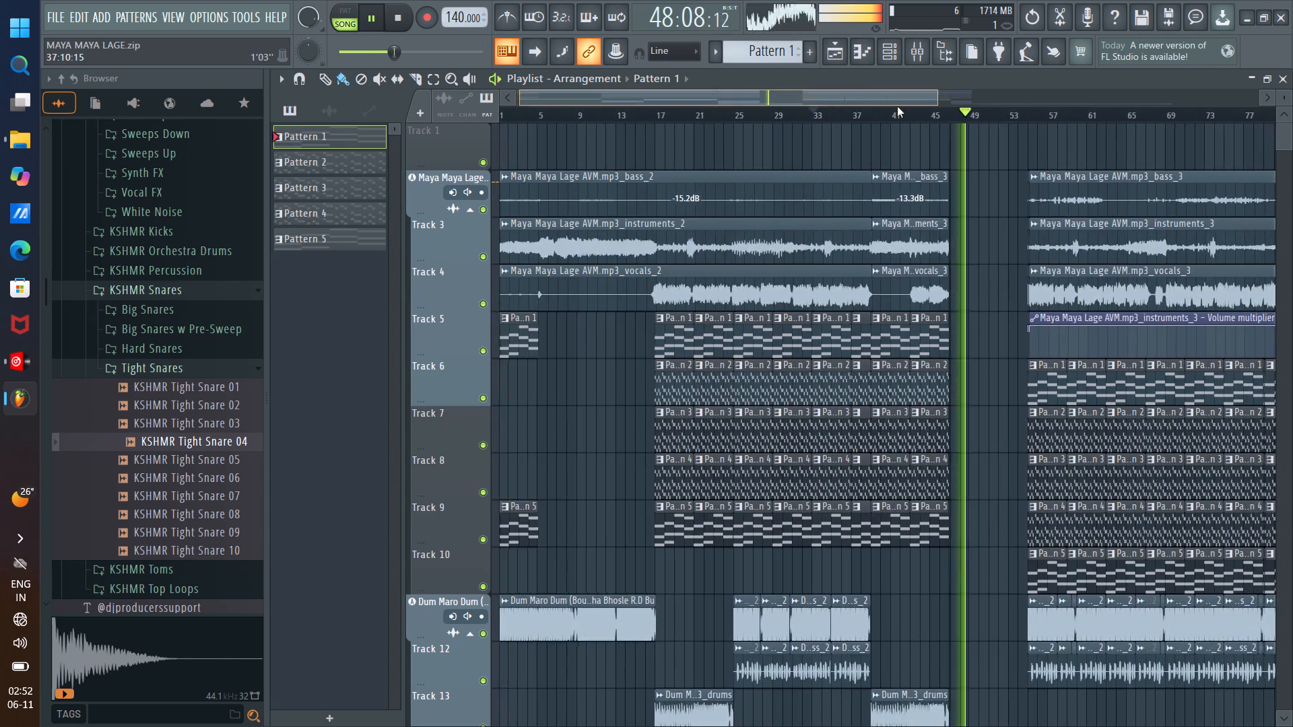
drag(897, 106, 900, 108)
scroll(920, 205, down, 7)
double_click(809, 518)
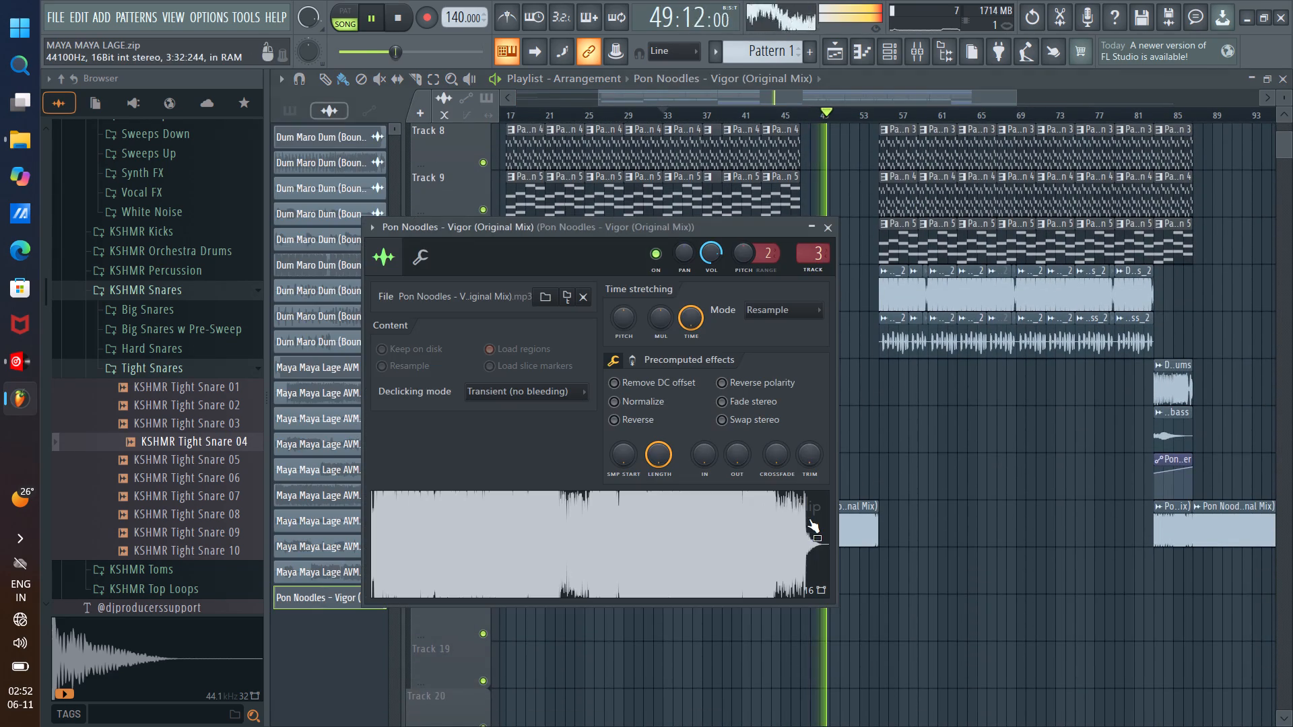
click(829, 232)
Set the Low, Mid and High bands to compression off in Maximus on the Pon Noodles mixer track.
click(920, 65)
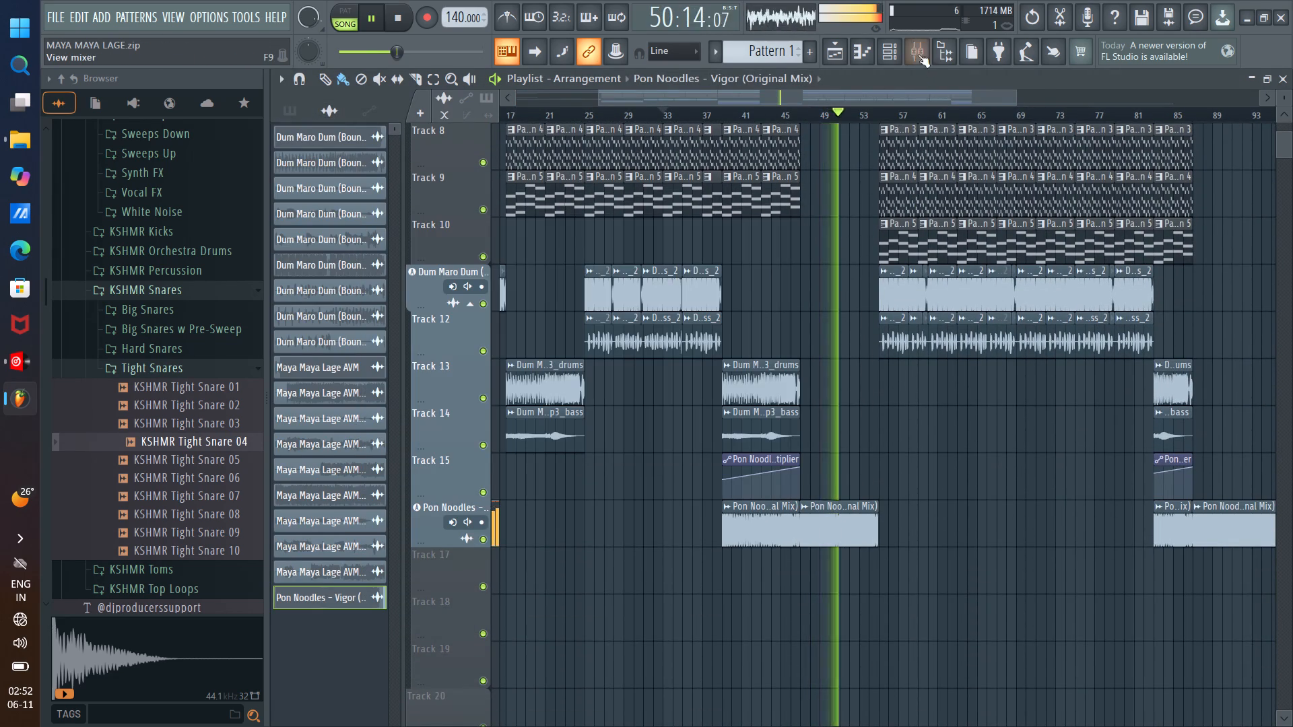
click(917, 52)
double_click(735, 110)
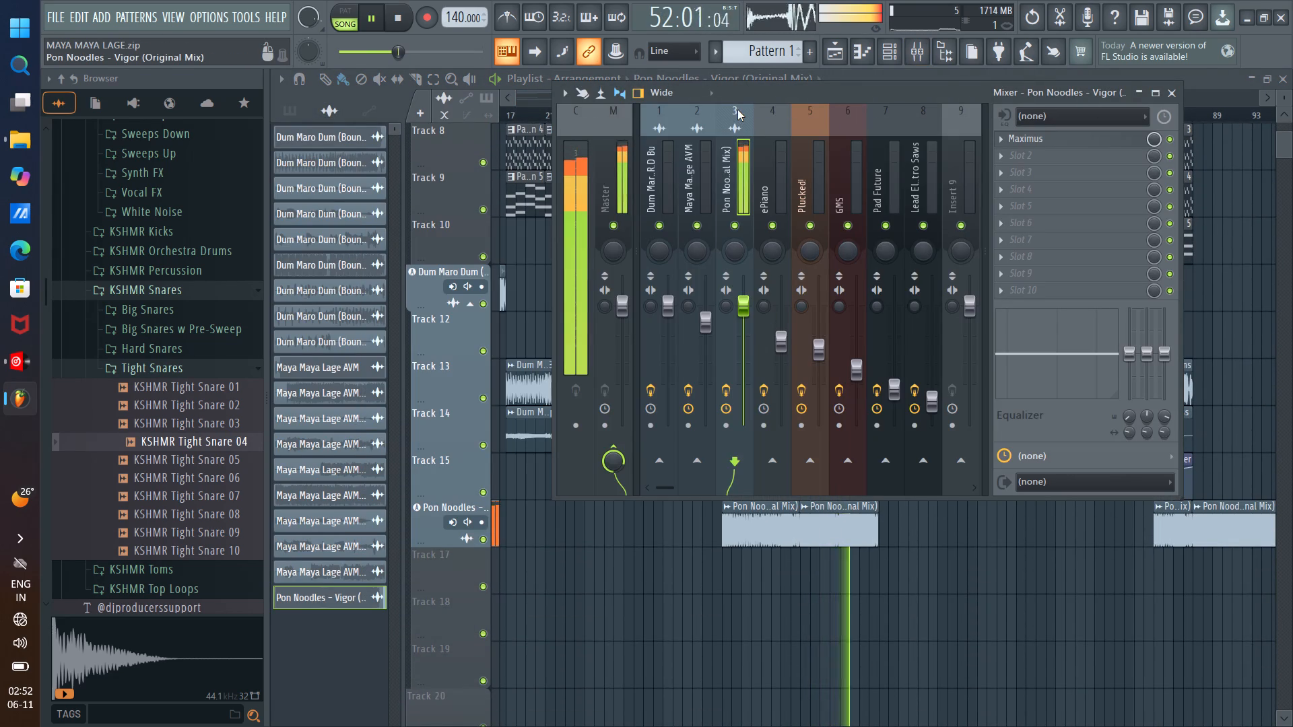
click(1042, 138)
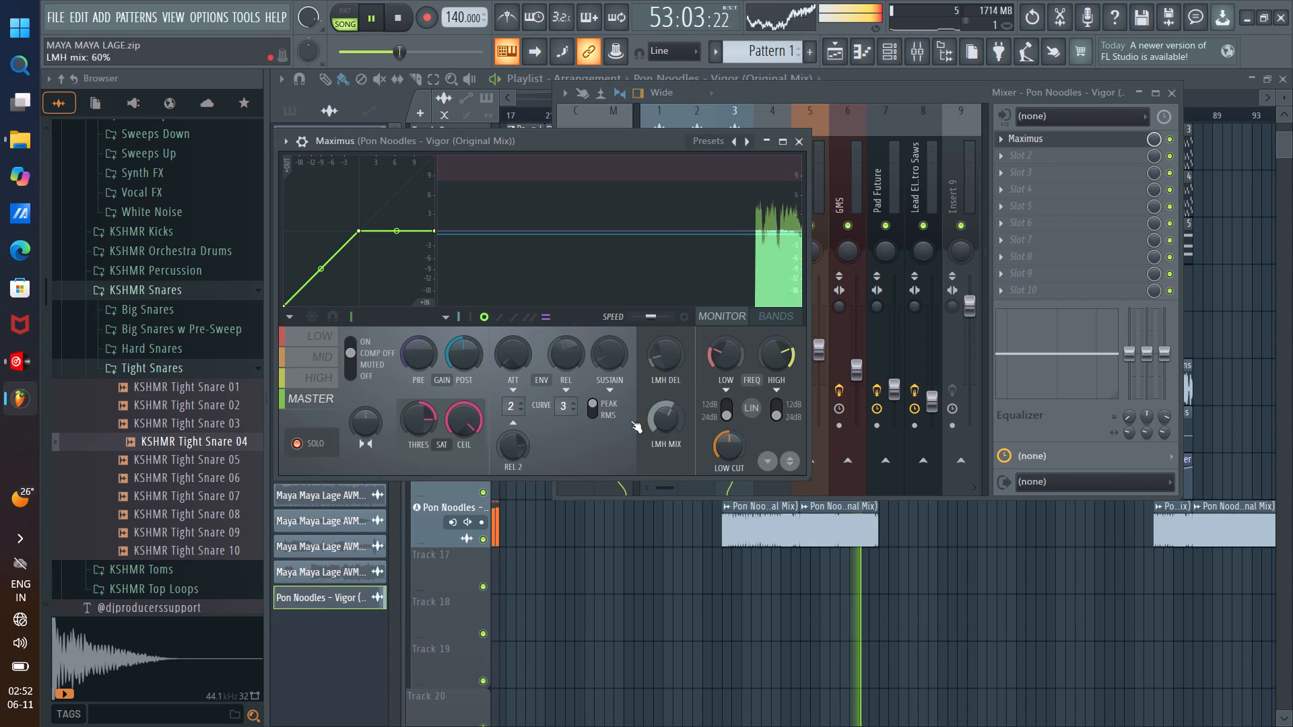
click(312, 330)
click(350, 353)
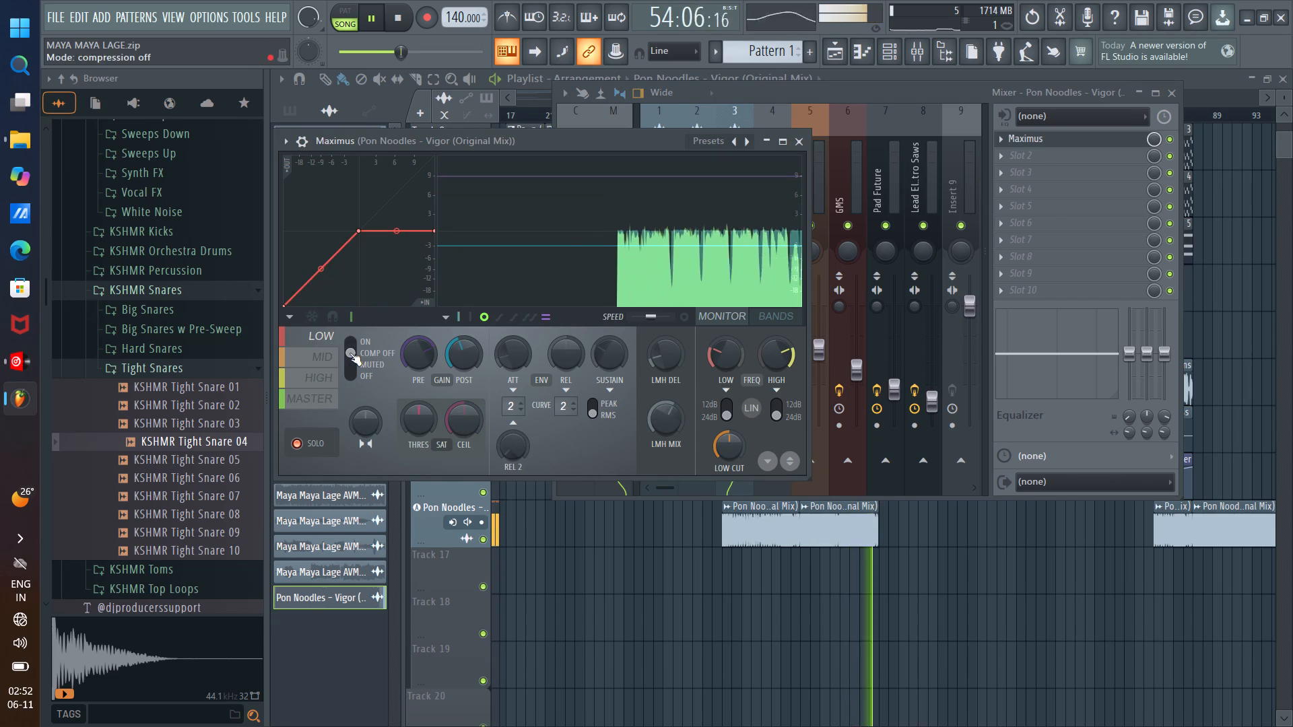
click(321, 360)
click(352, 350)
click(326, 377)
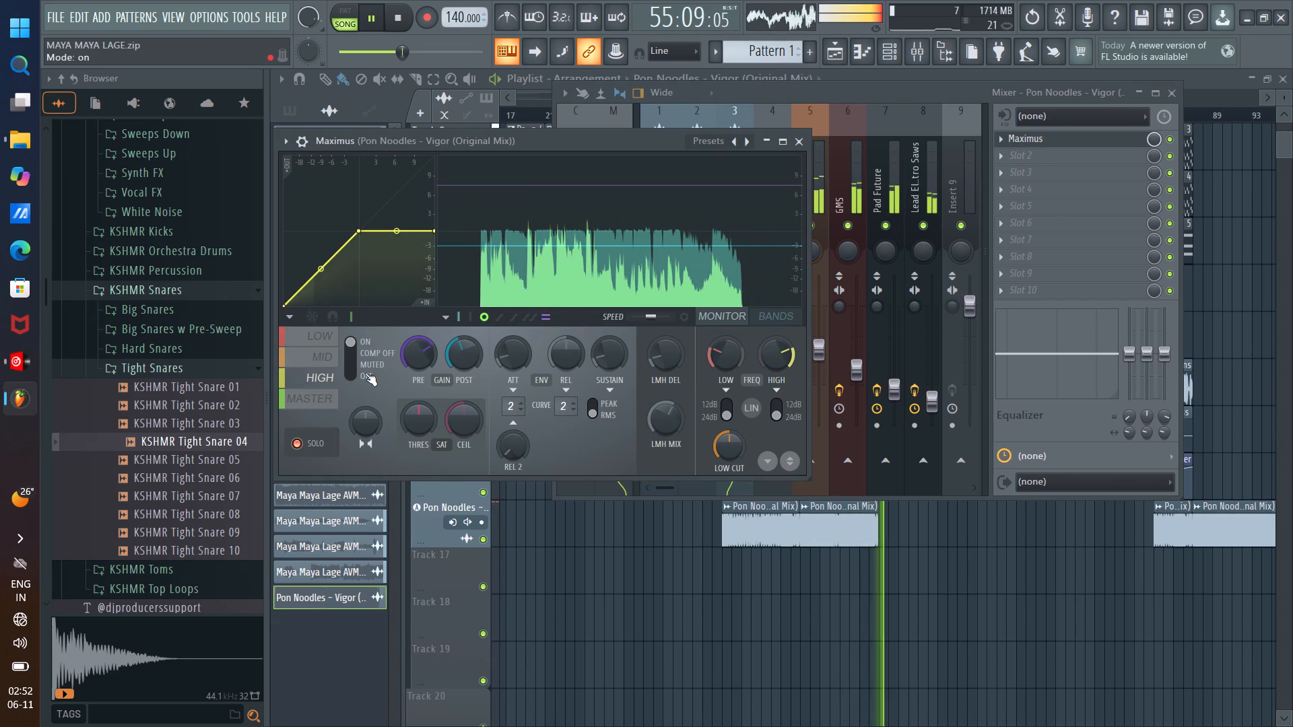
click(353, 353)
Listen to the arrangement from bar 33, check the Maximus Master band, and close Maximus and the mixer.
key(space)
key(space)
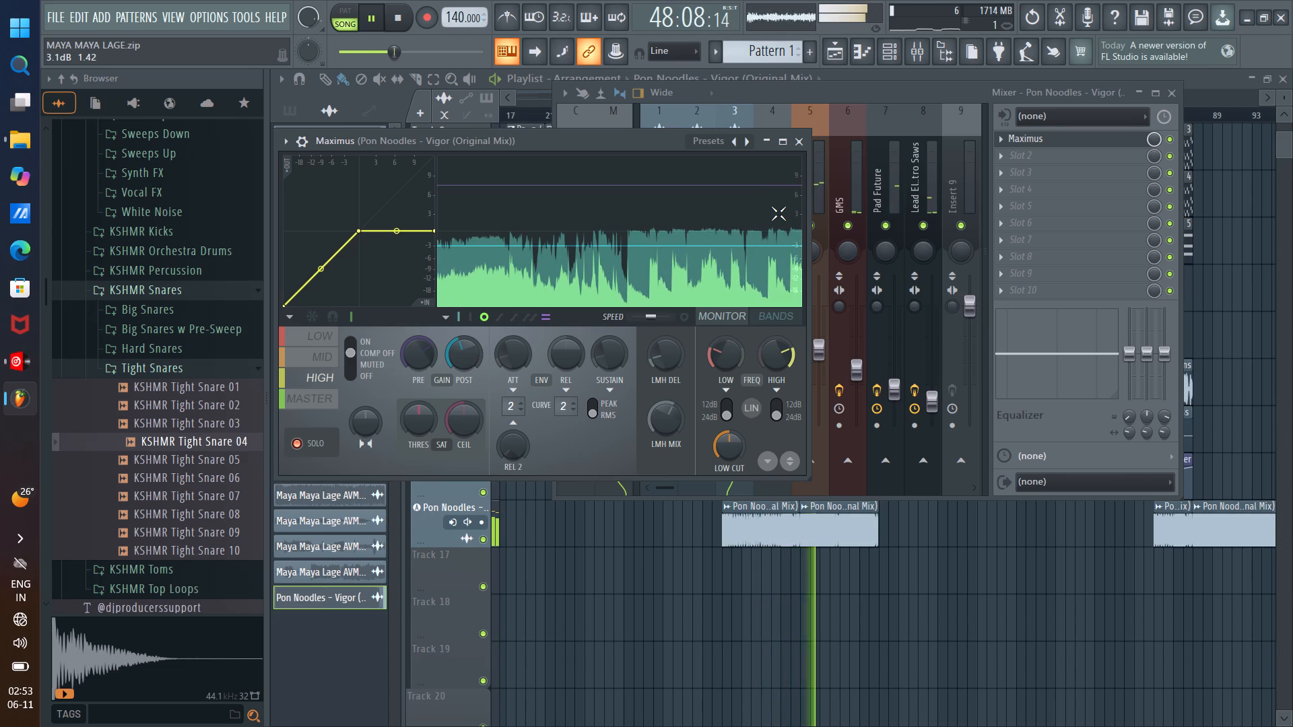
click(311, 402)
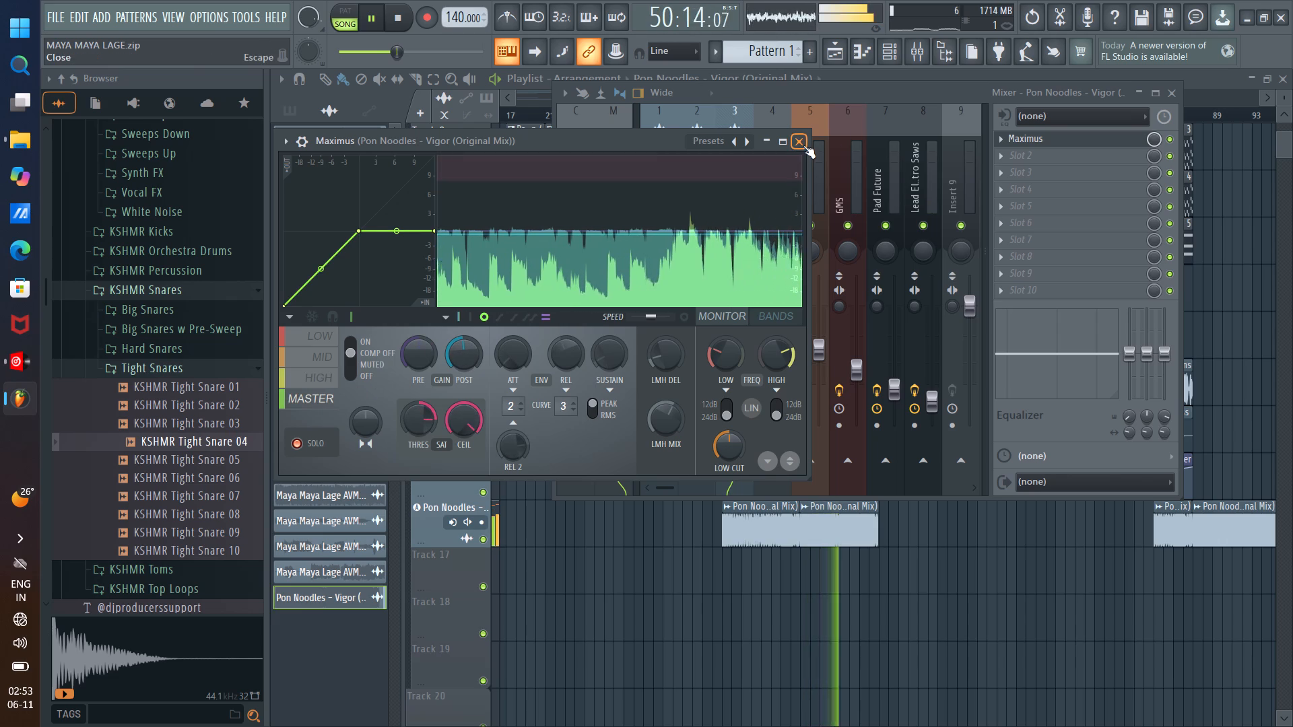
click(803, 145)
click(1179, 88)
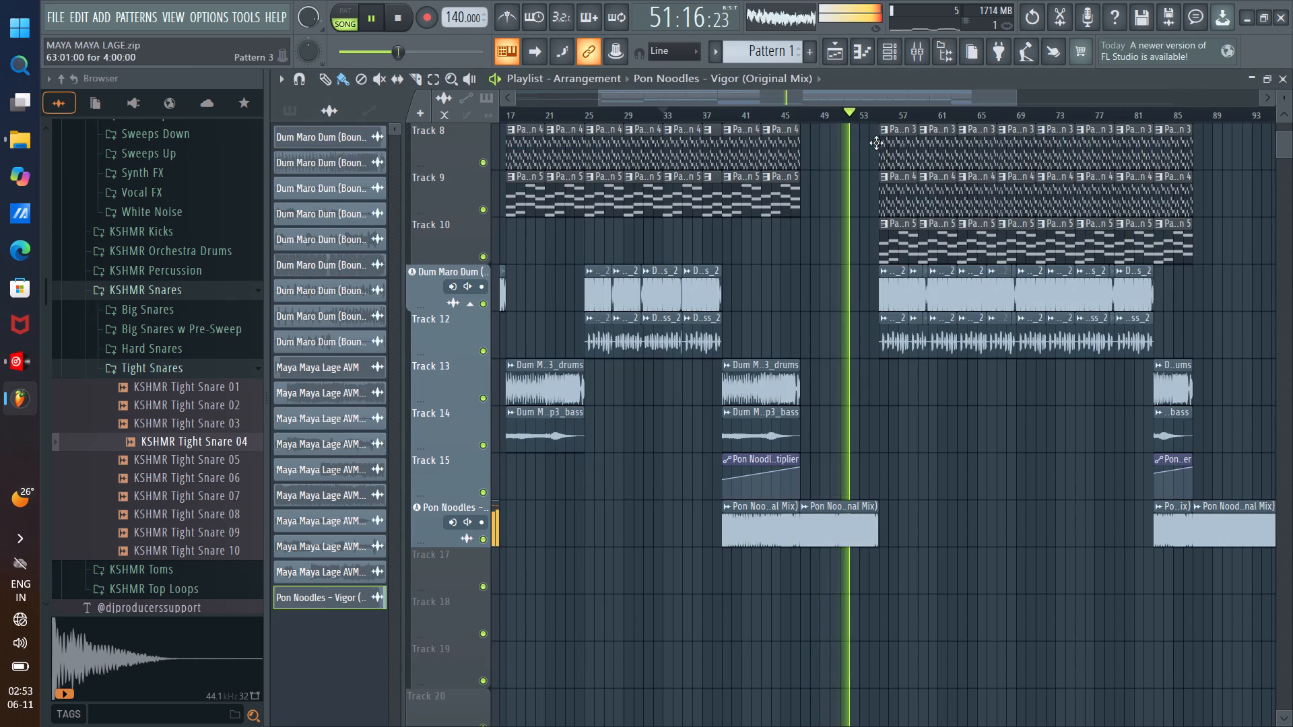
Play the arrangement from about bar 41 and again from about bar 31 with all tracks on.
click(741, 114)
scroll(760, 135, up, 4)
scroll(699, 147, up, 3)
click(647, 112)
scroll(668, 123, up, 2)
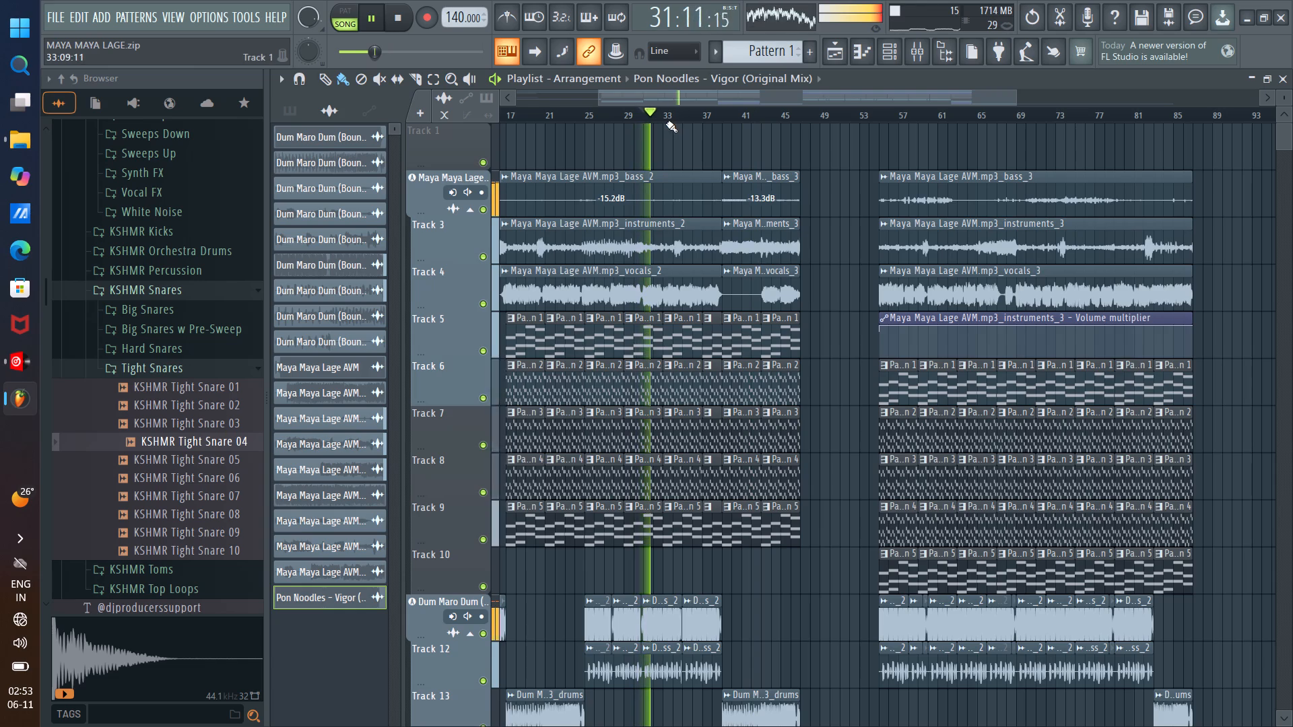
scroll(667, 116, up, 6)
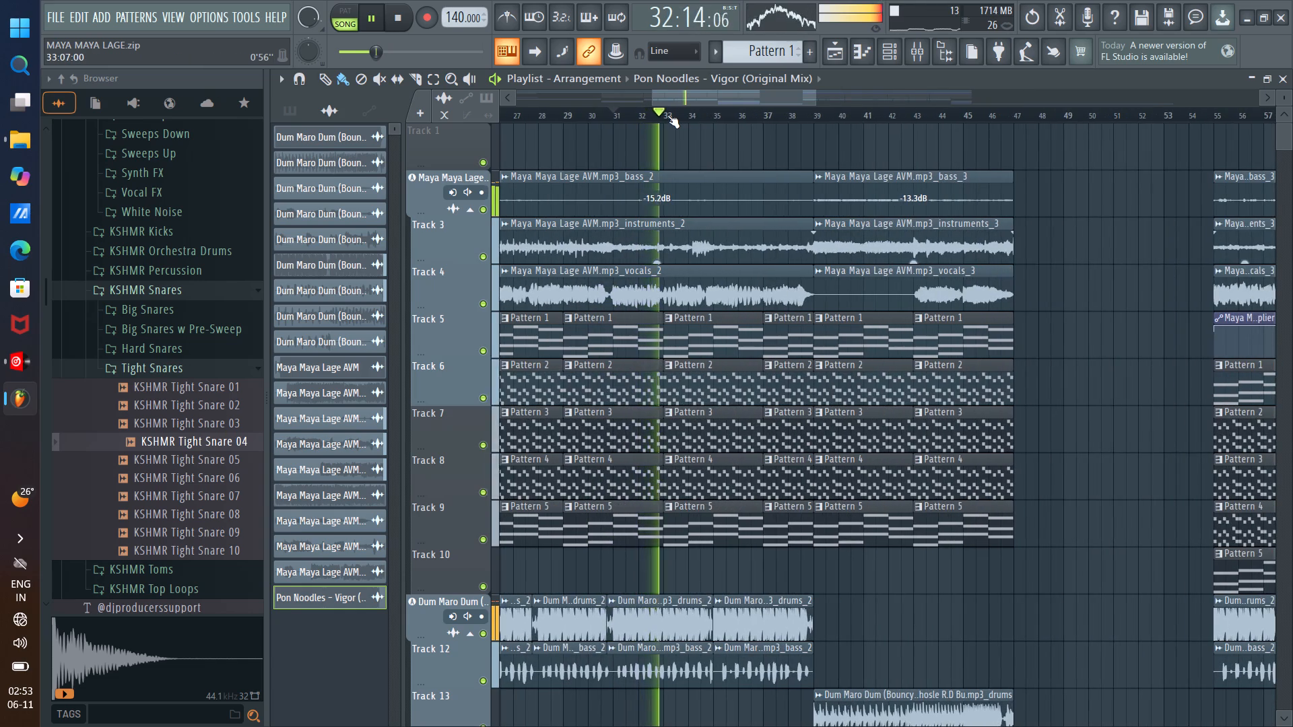
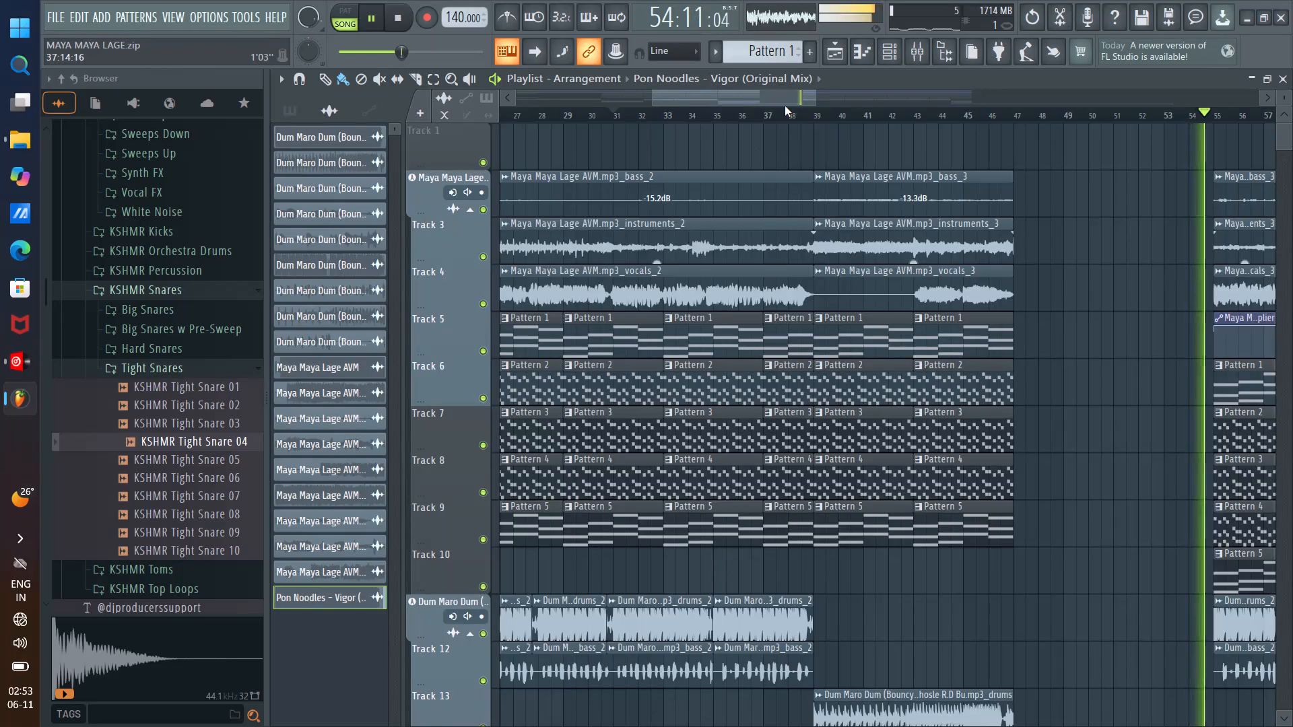
Play the arrangement from about bar 46 through the transition at bar 47.
drag(783, 101, 821, 103)
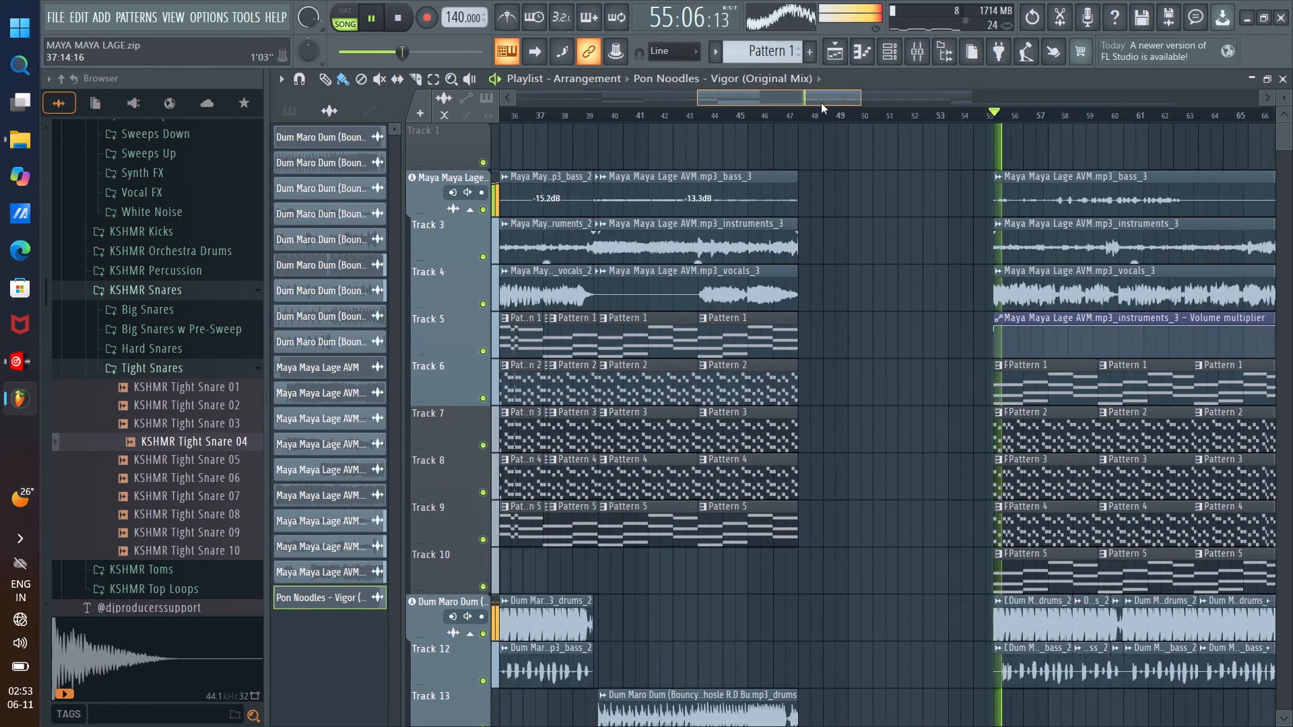
drag(821, 103, 820, 103)
scroll(821, 113, up, 7)
scroll(916, 205, down, 3)
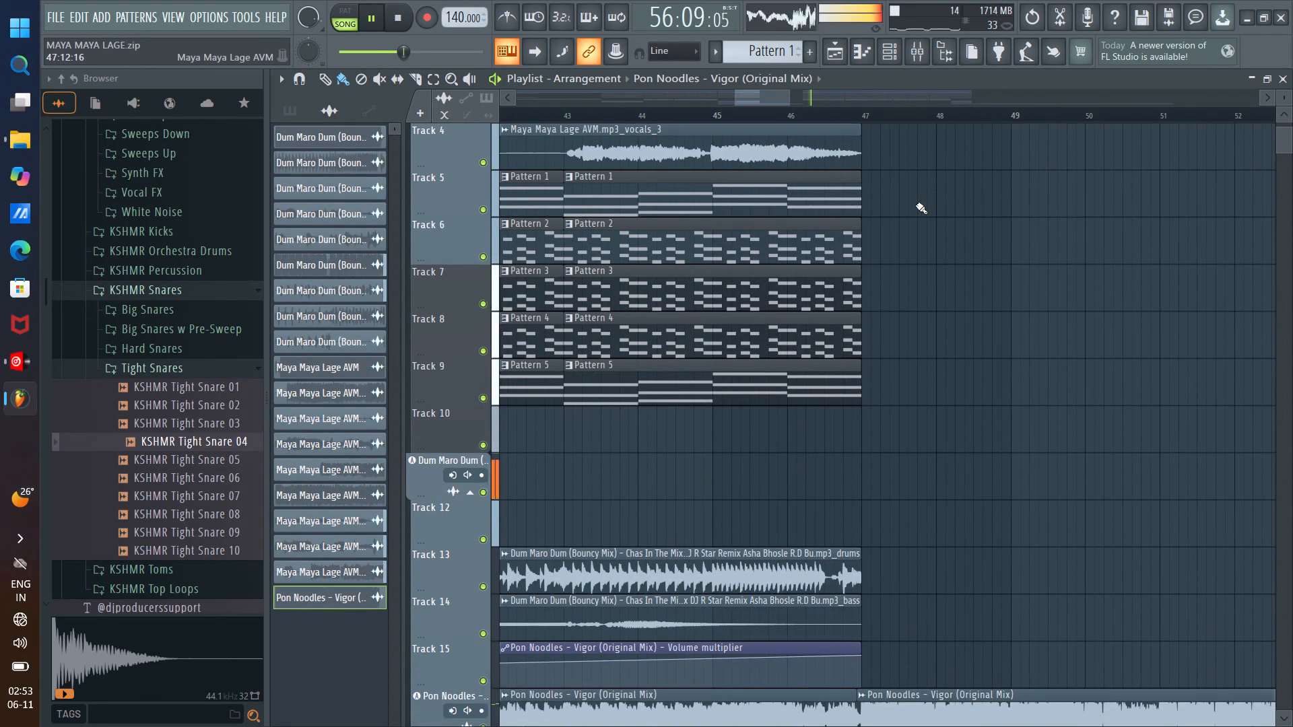
click(780, 112)
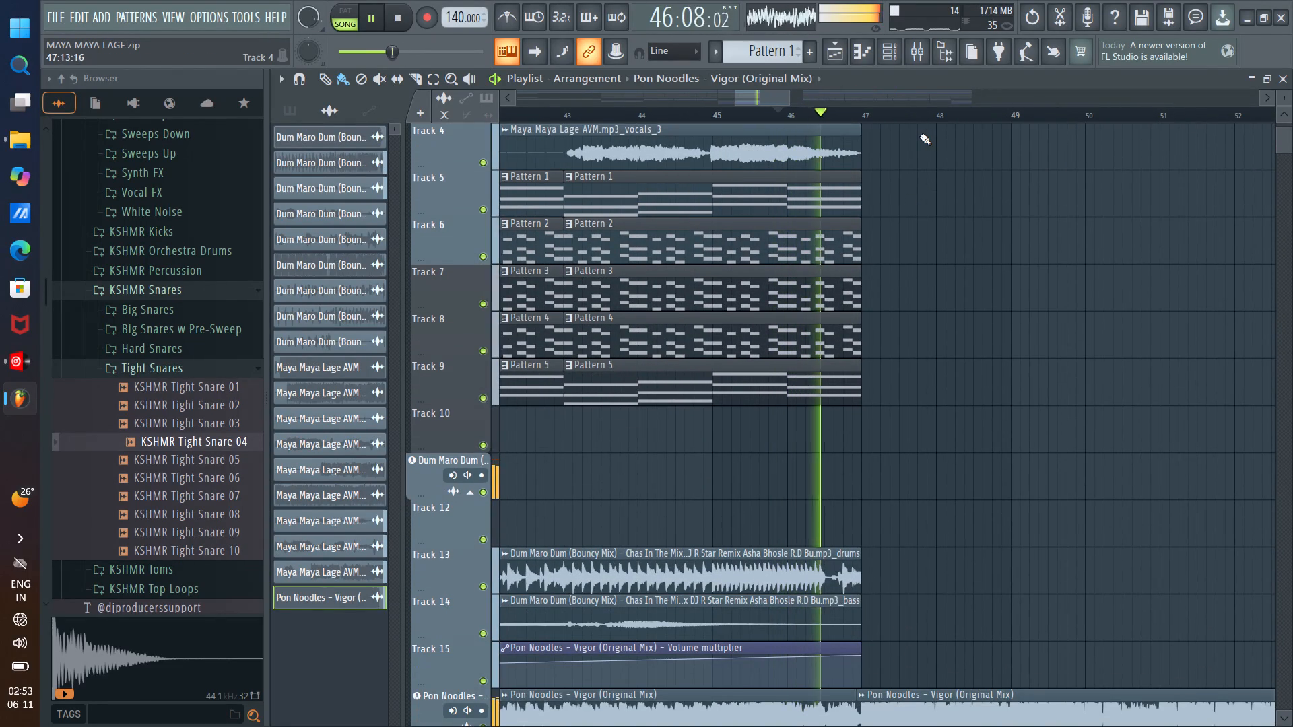
Shorten the end of the Maya Maya Lage instruments_3 clip on Track 3 to about bar 46.6 and play from about bar 43.6.
scroll(865, 143, up, 4)
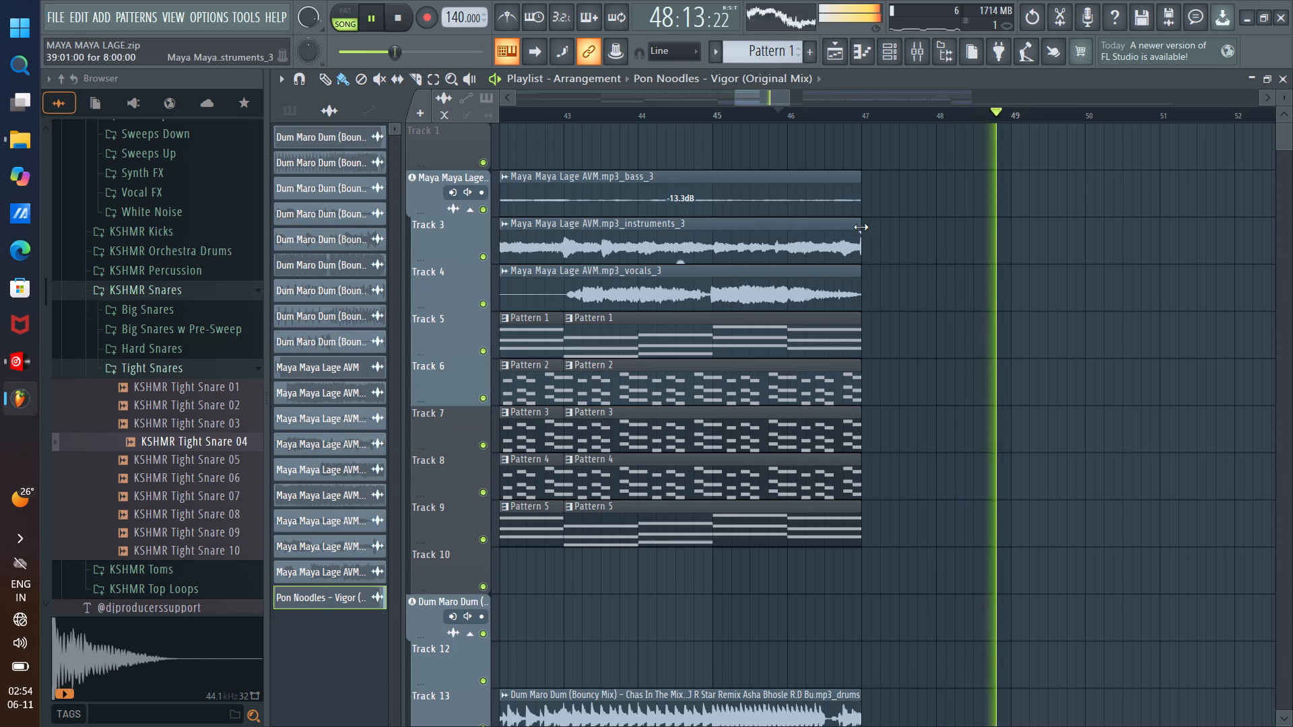
drag(861, 227, 832, 226)
click(609, 114)
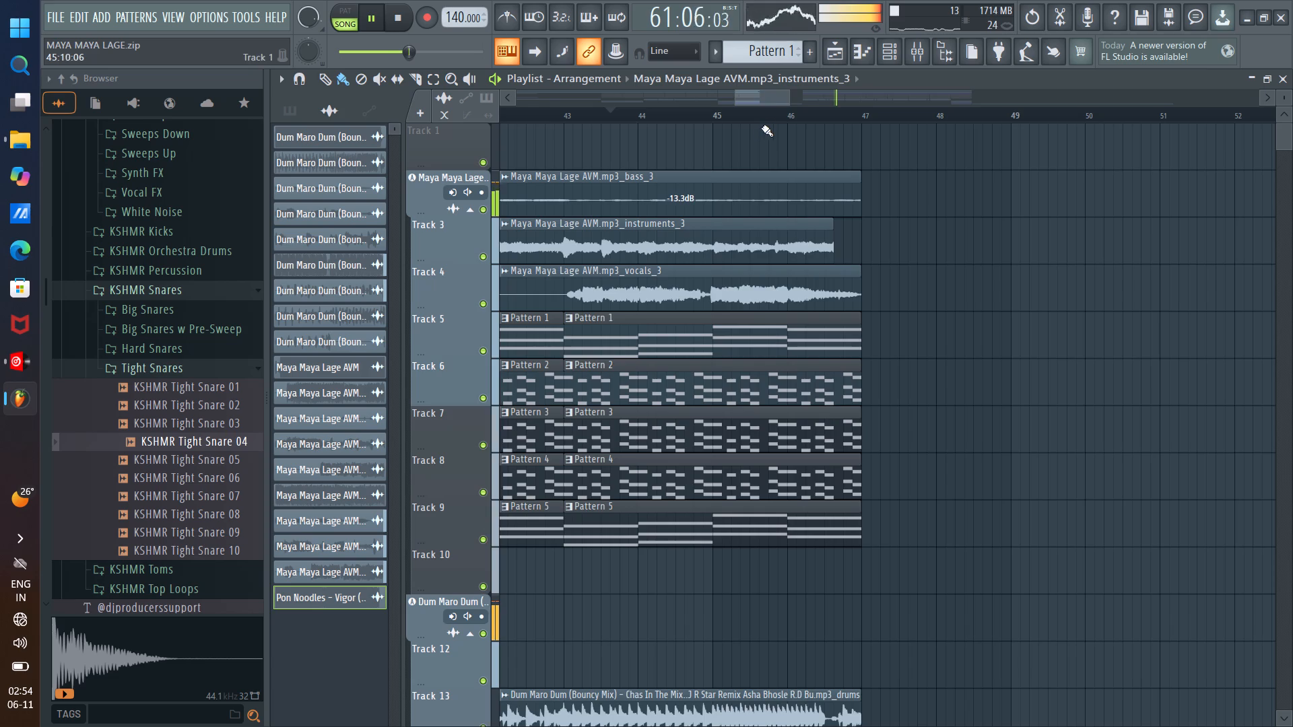
Solo Track 5 in the playlist and play its Pattern 1 clips from about bar 17.
drag(762, 96, 559, 108)
drag(552, 97, 464, 91)
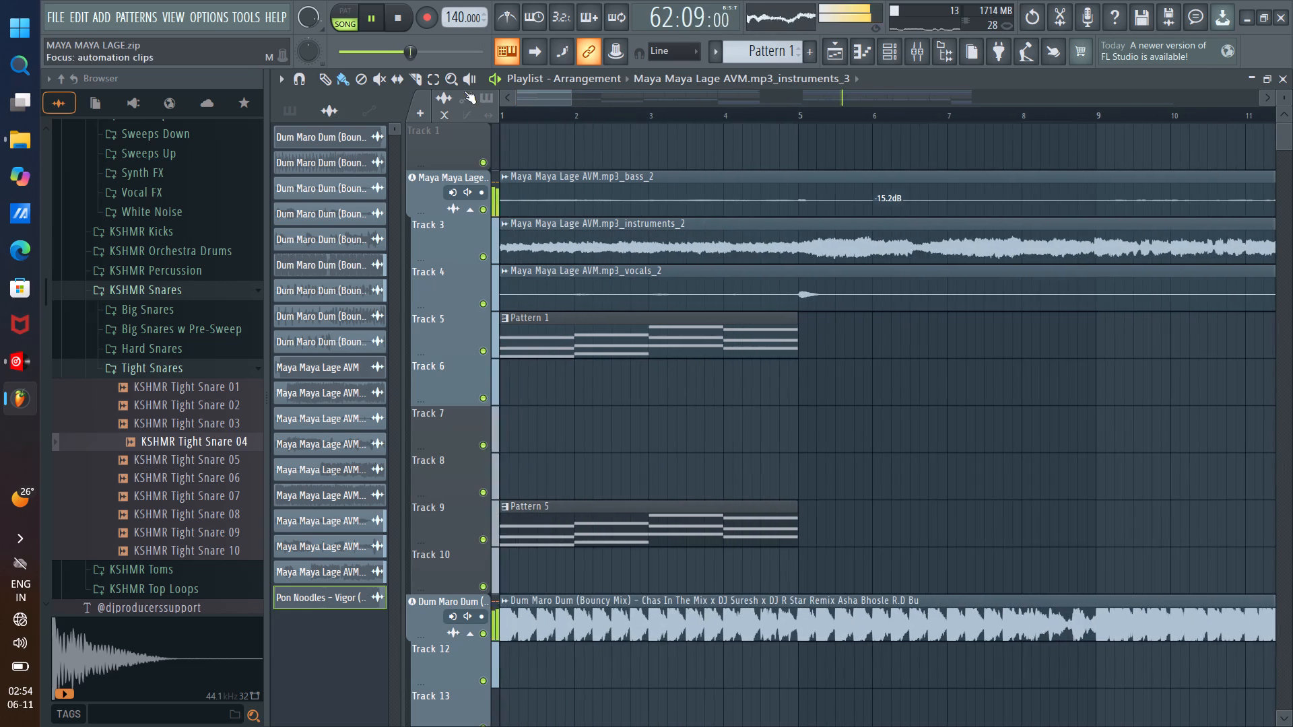
scroll(521, 106, down, 10)
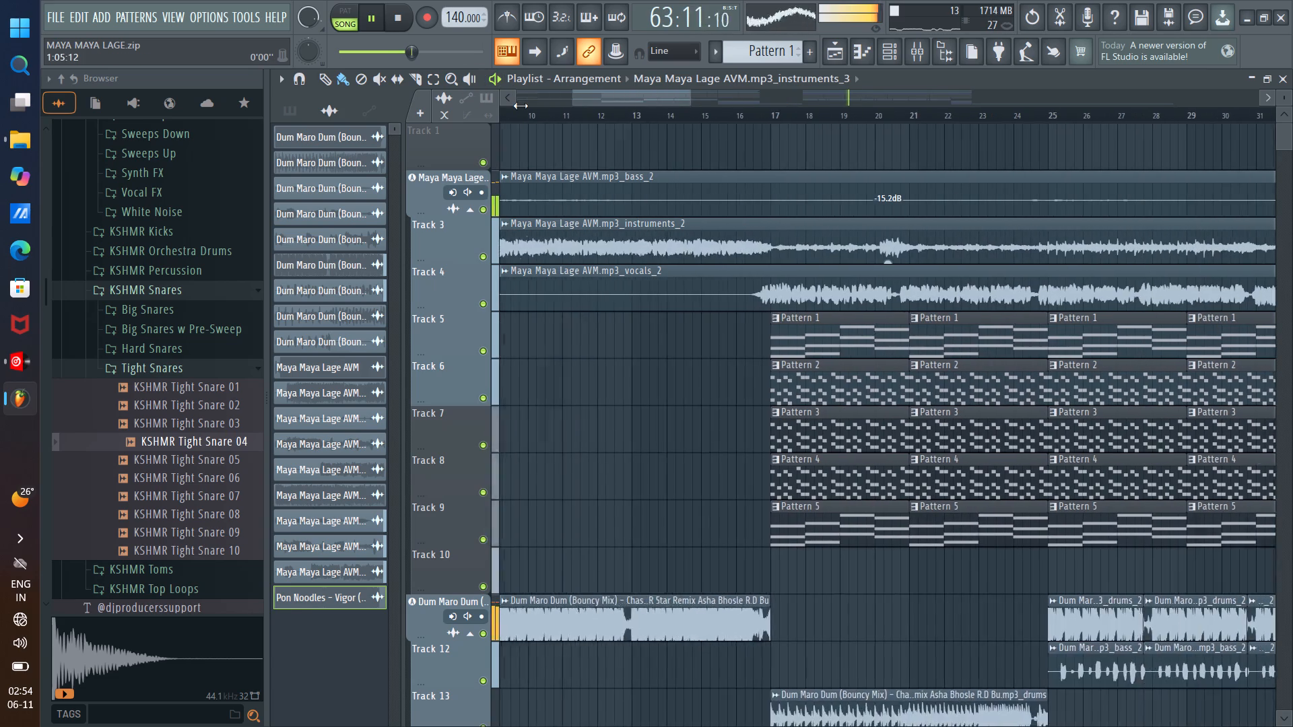
scroll(521, 106, down, 5)
right_click(483, 349)
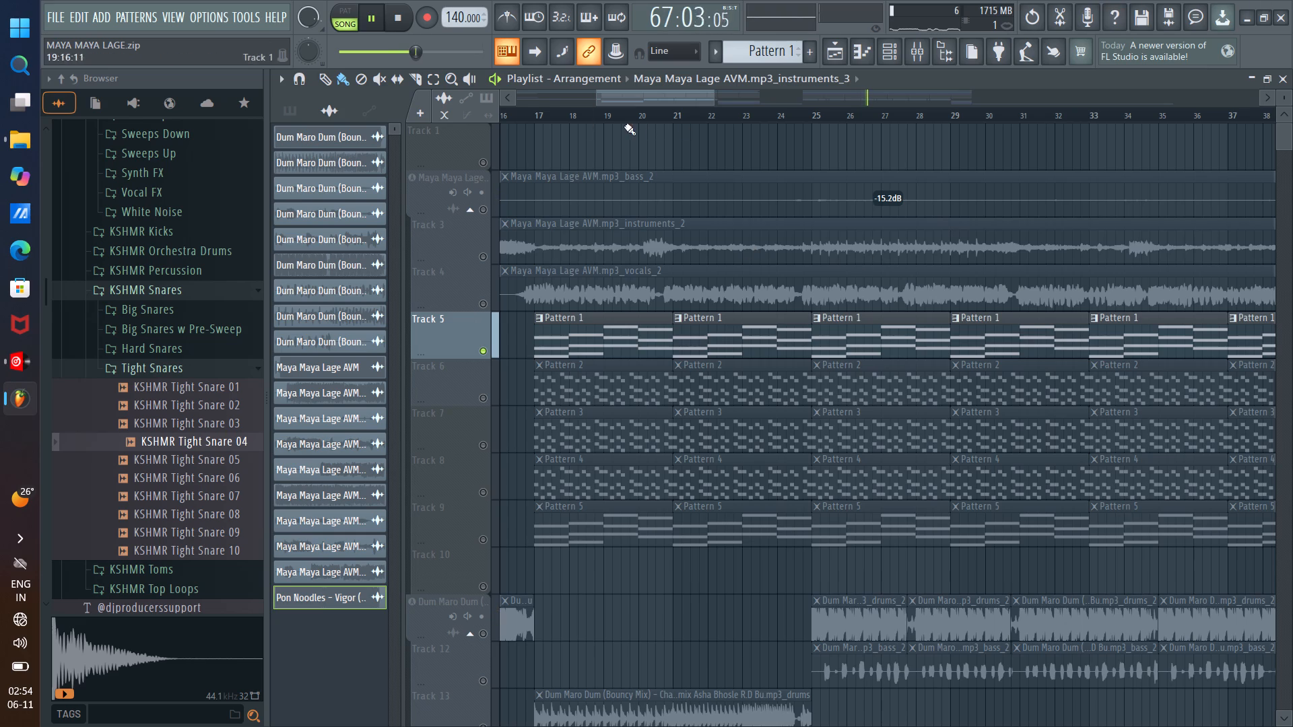
click(553, 118)
key(space)
key(space)
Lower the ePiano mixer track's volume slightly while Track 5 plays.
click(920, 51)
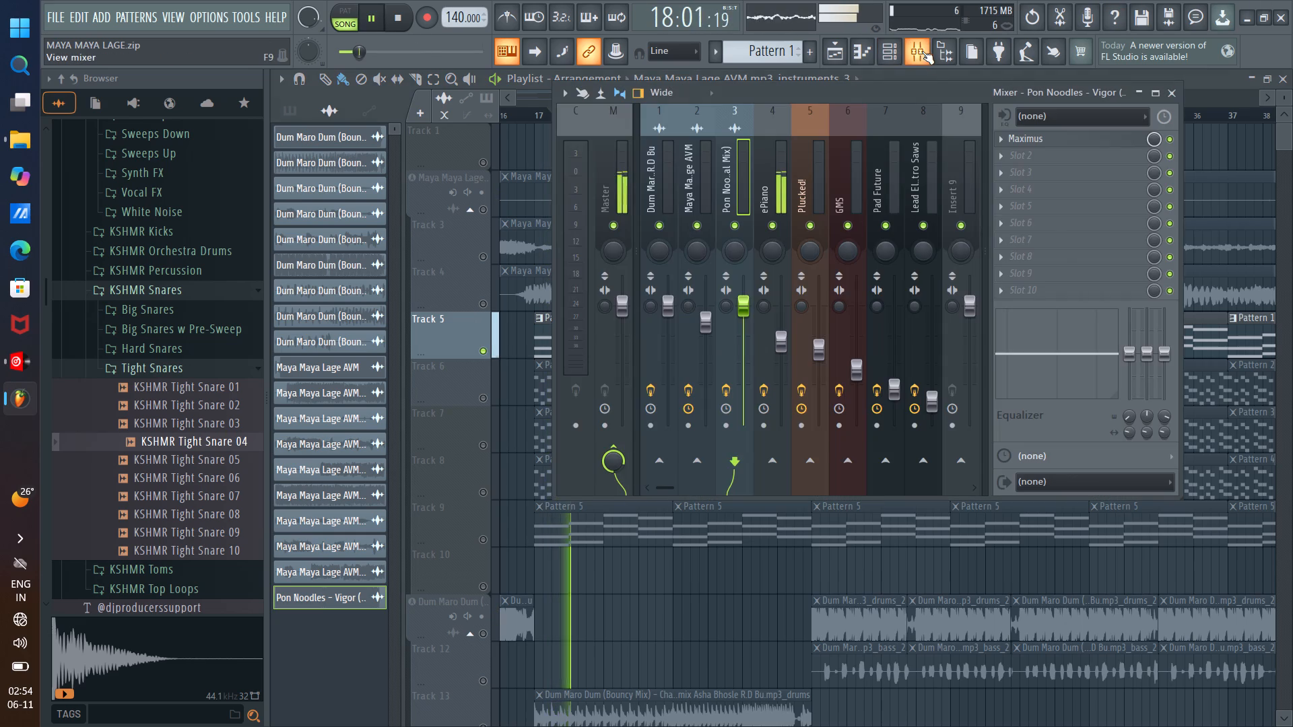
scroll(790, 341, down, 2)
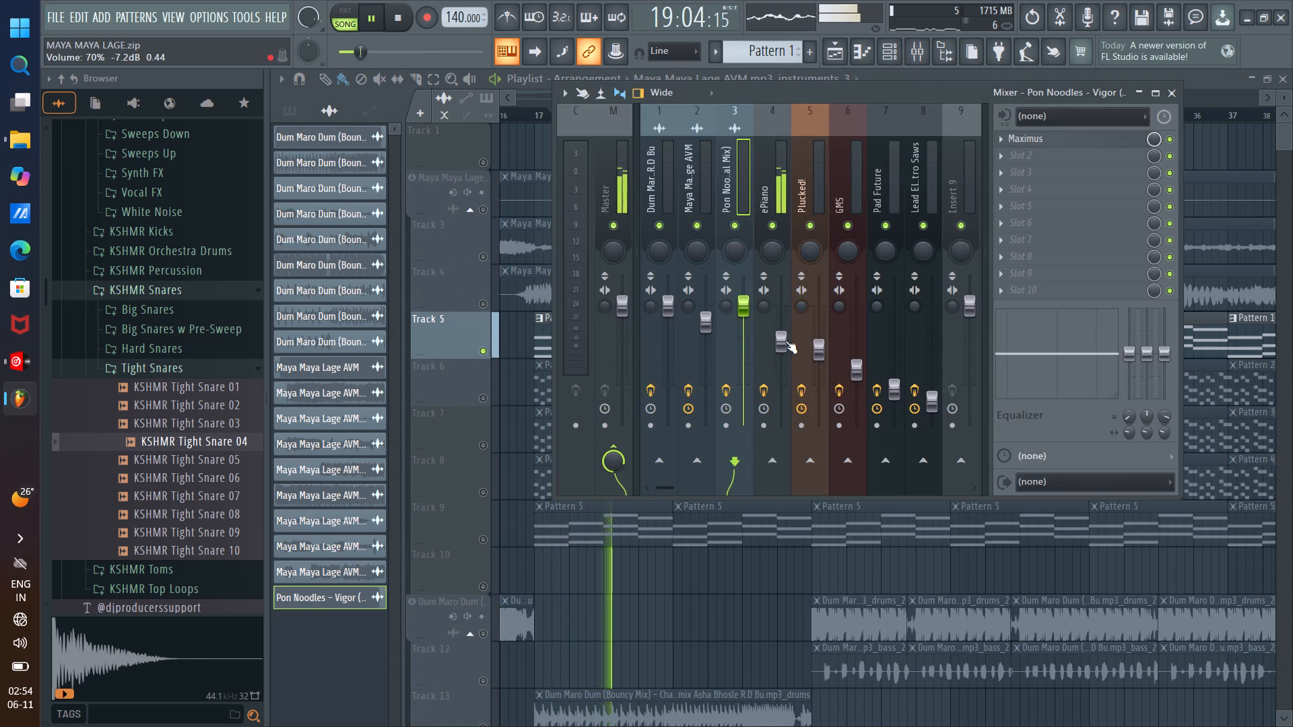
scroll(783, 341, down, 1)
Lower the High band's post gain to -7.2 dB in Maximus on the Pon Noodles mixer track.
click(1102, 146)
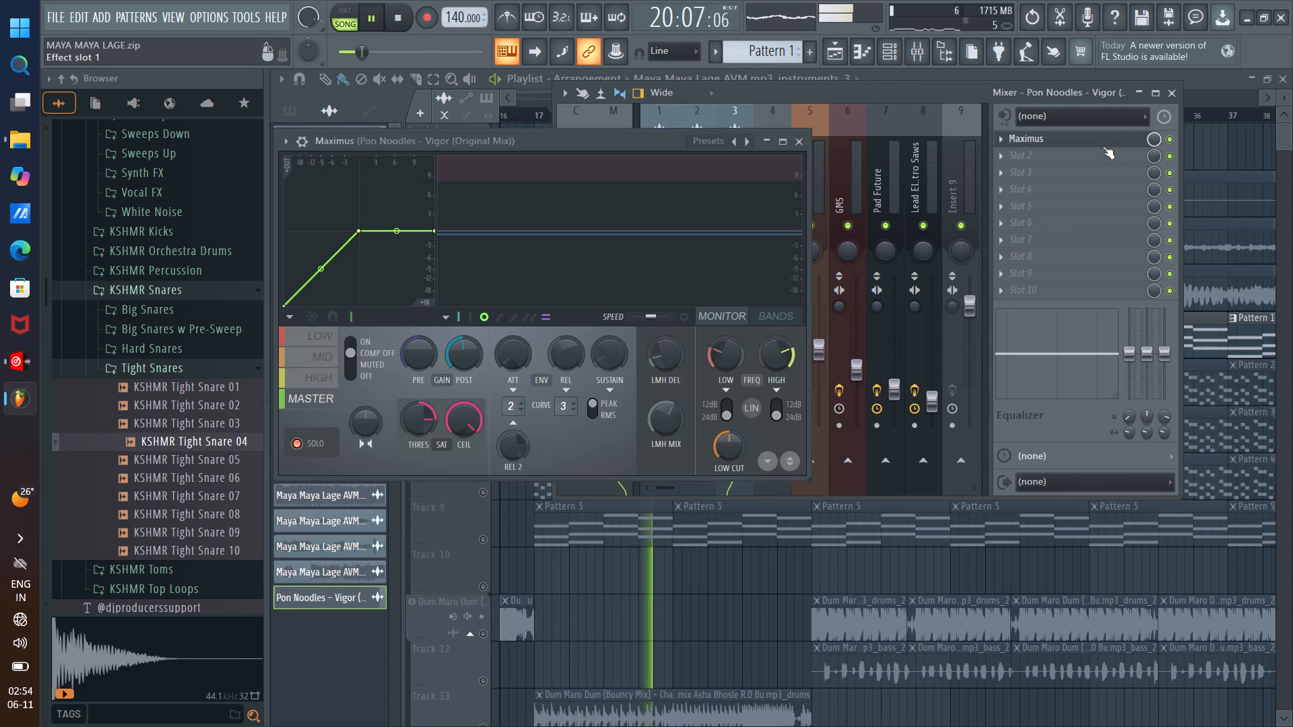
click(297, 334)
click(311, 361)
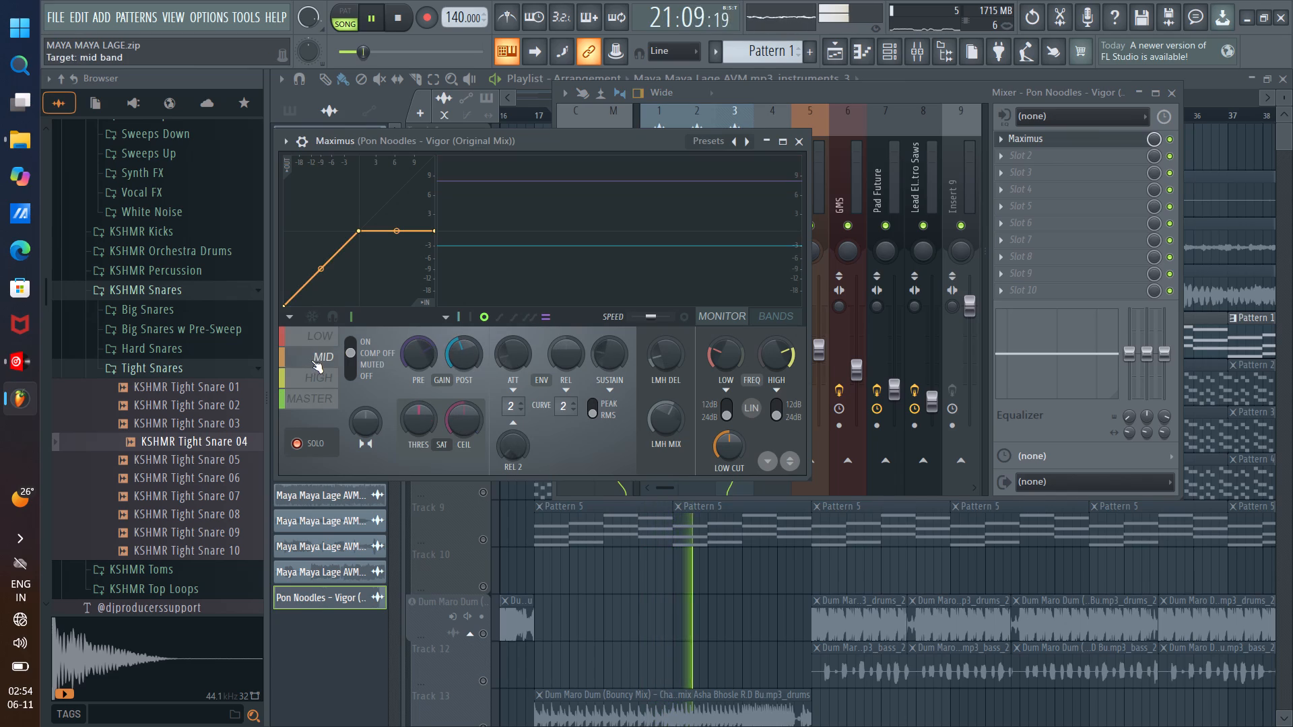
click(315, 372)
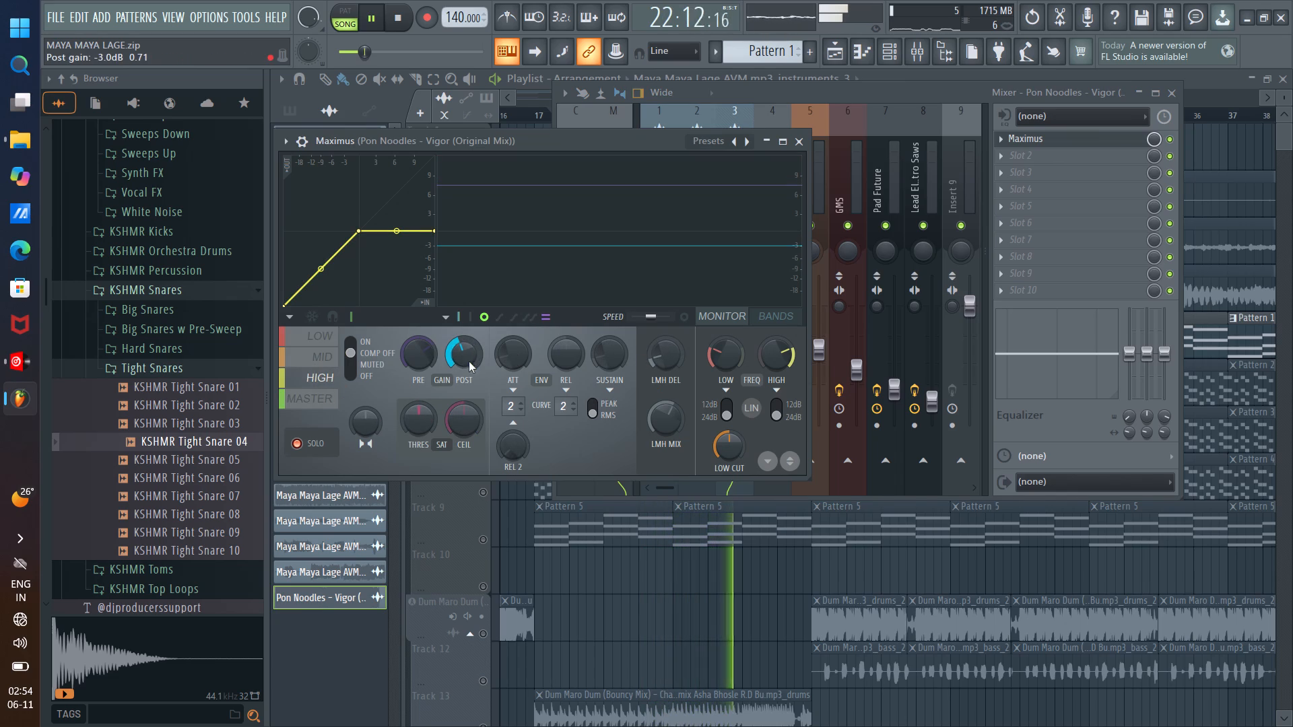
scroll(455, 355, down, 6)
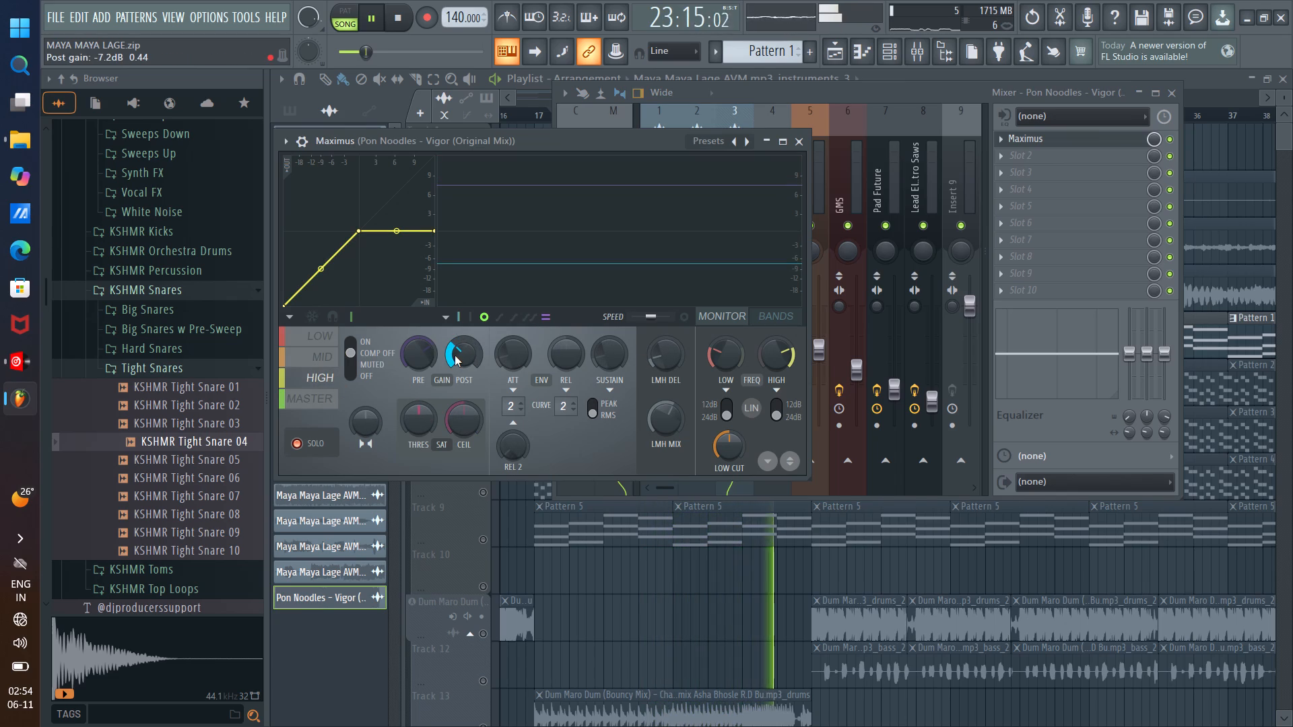
Replay the soloed Track 5 from about bar 17 and inspect the Plucked!, ePiano and GMS mixer tracks.
key(space)
key(space)
click(816, 116)
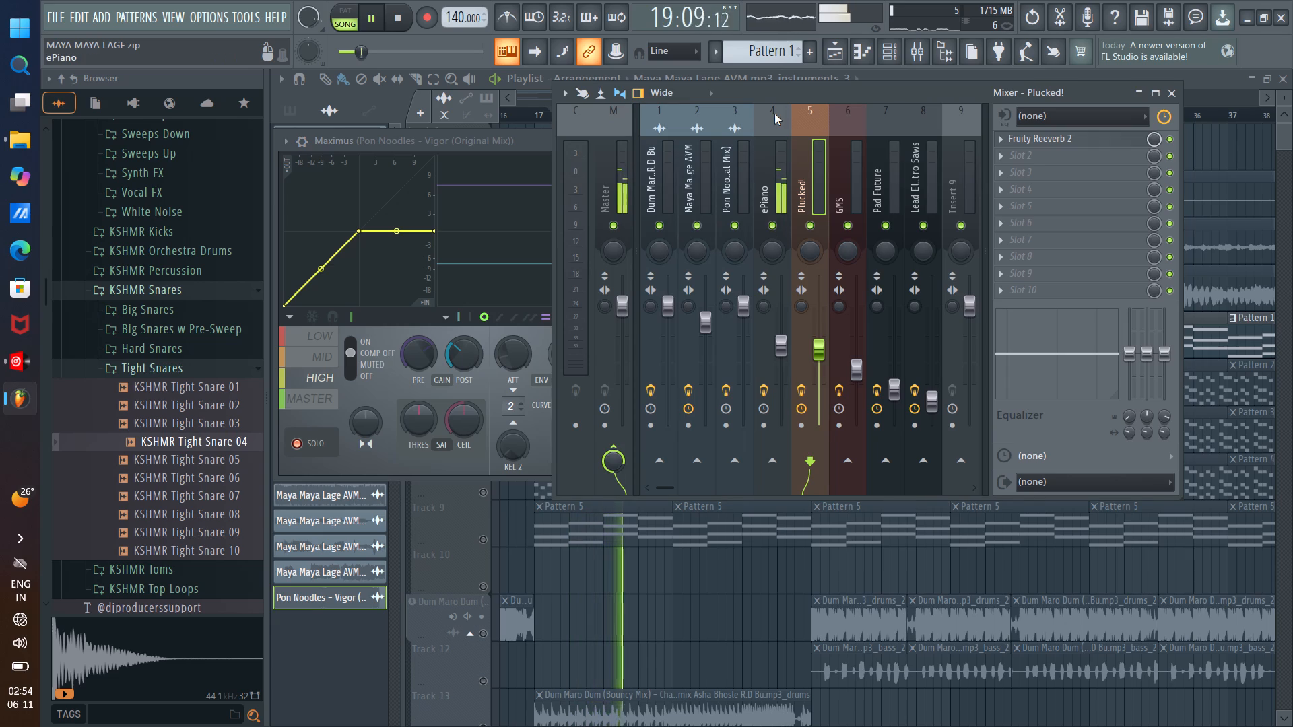
click(774, 115)
click(836, 115)
click(818, 115)
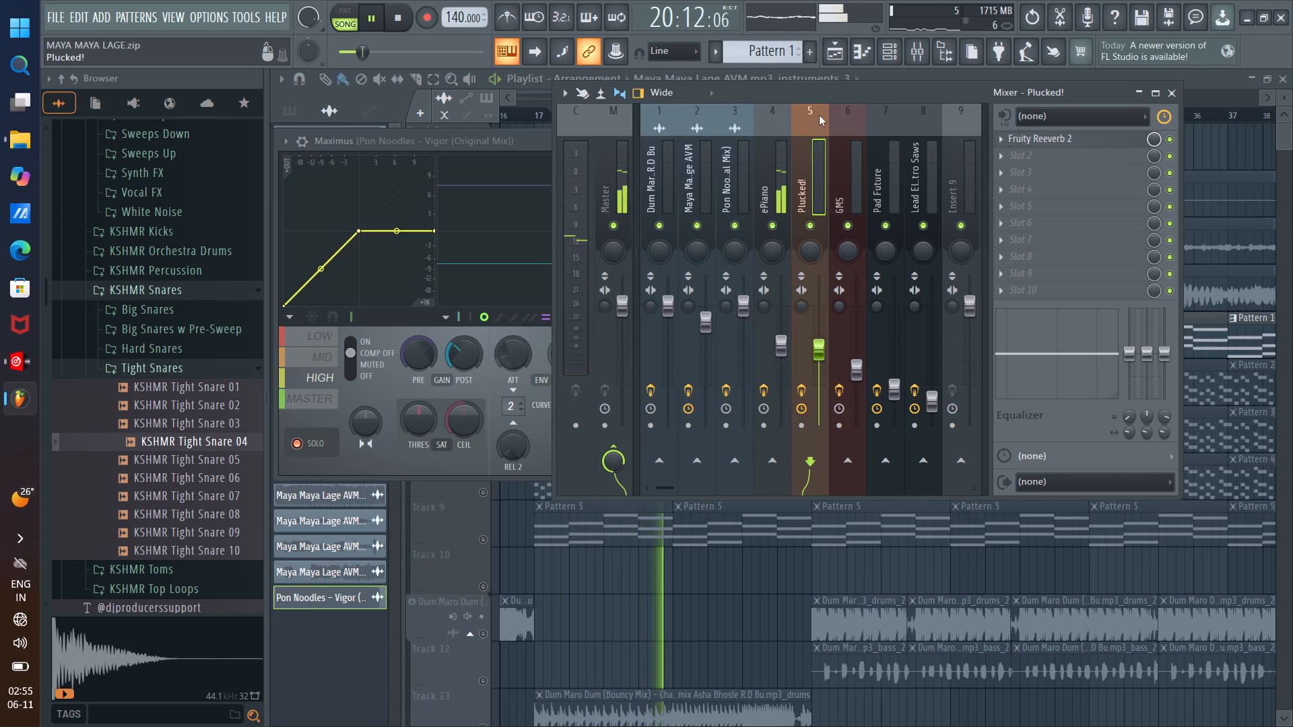
Set the High band's post gain to -5.1 dB in Maximus on the Pon Noodles track and close Maximus.
scroll(466, 349, up, 3)
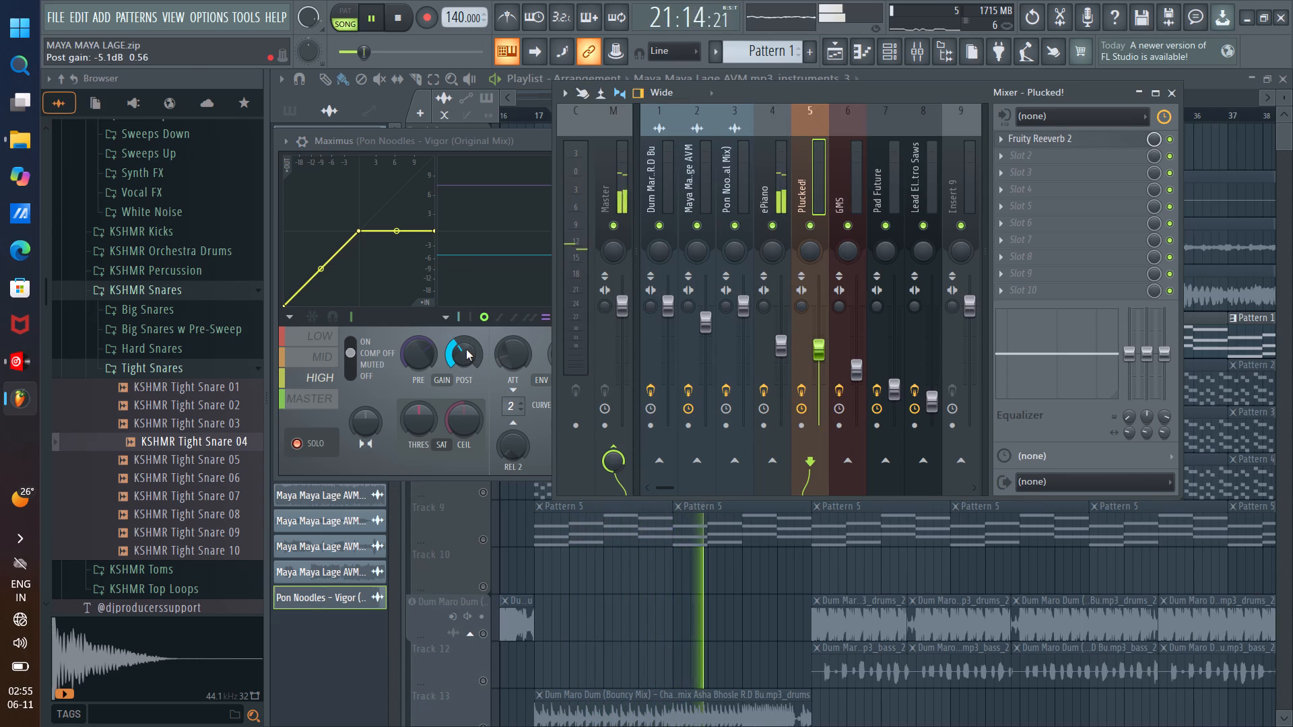
click(480, 141)
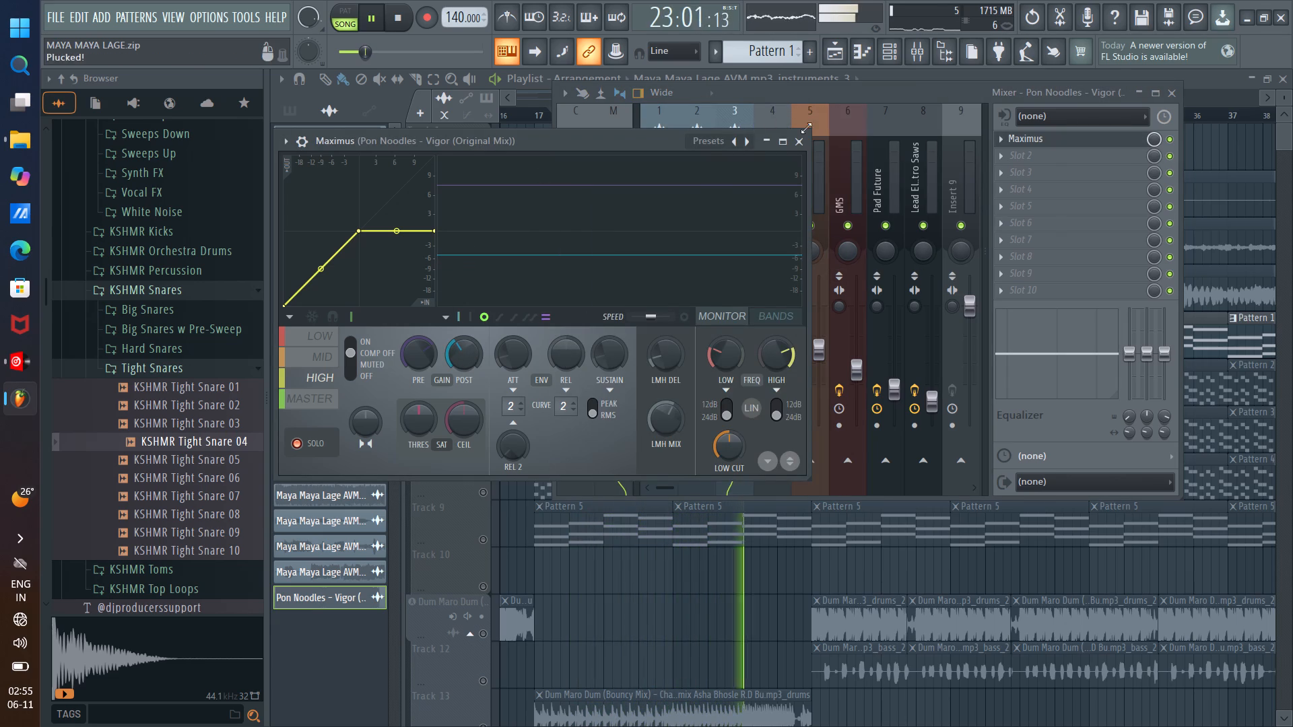
click(802, 139)
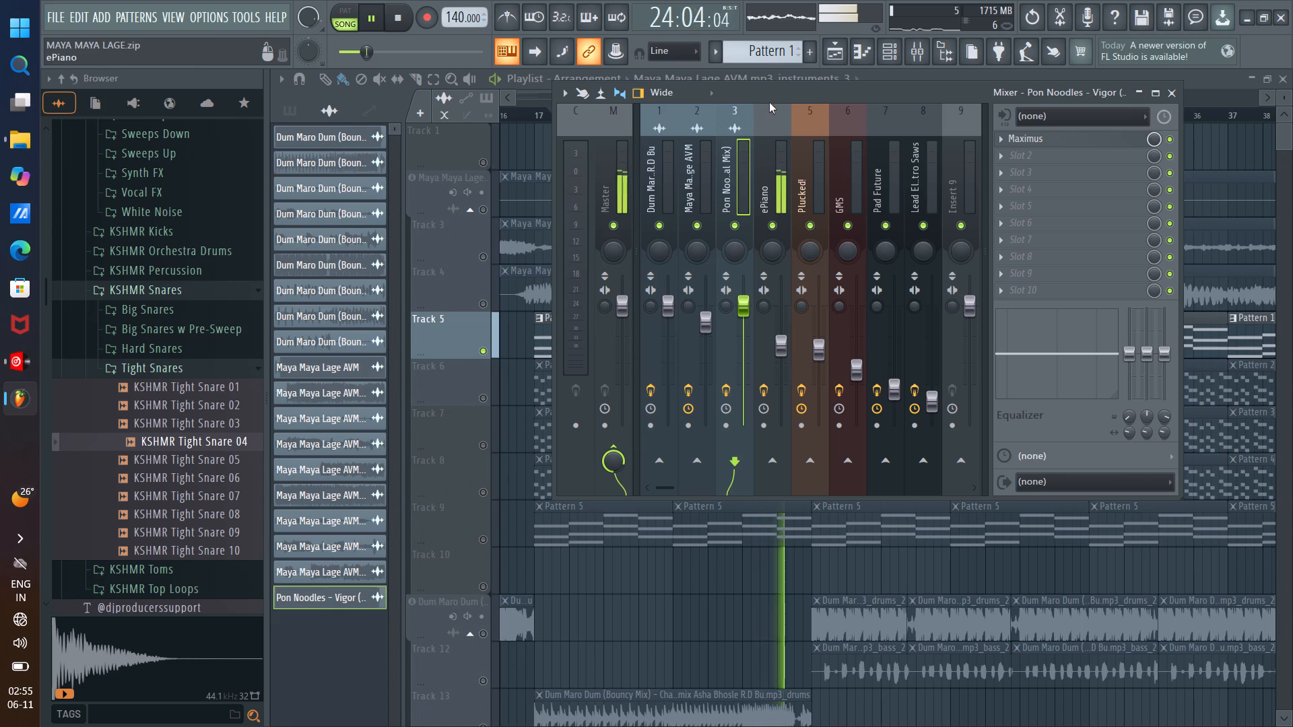
Lower the ePiano mixer track's volume to about -11.7 dB and close the mixer.
click(769, 102)
click(767, 110)
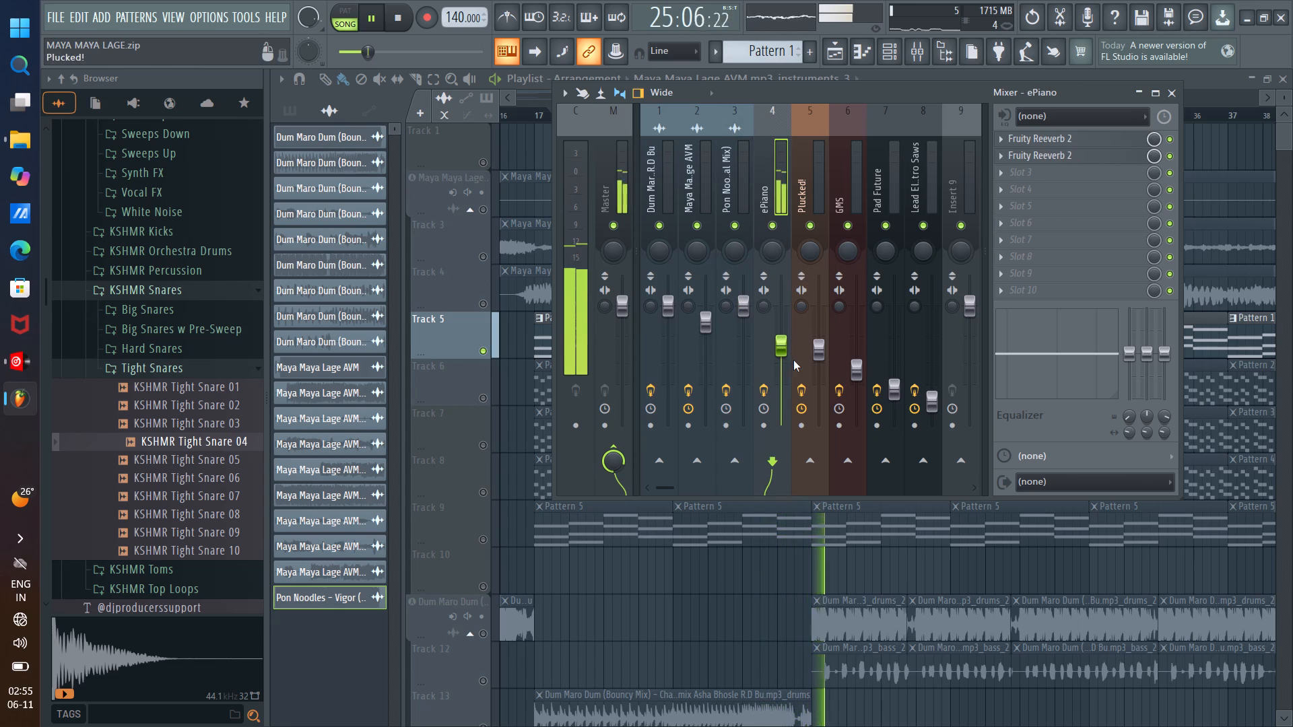
scroll(781, 341, down, 3)
scroll(781, 341, up, 1)
scroll(781, 341, down, 2)
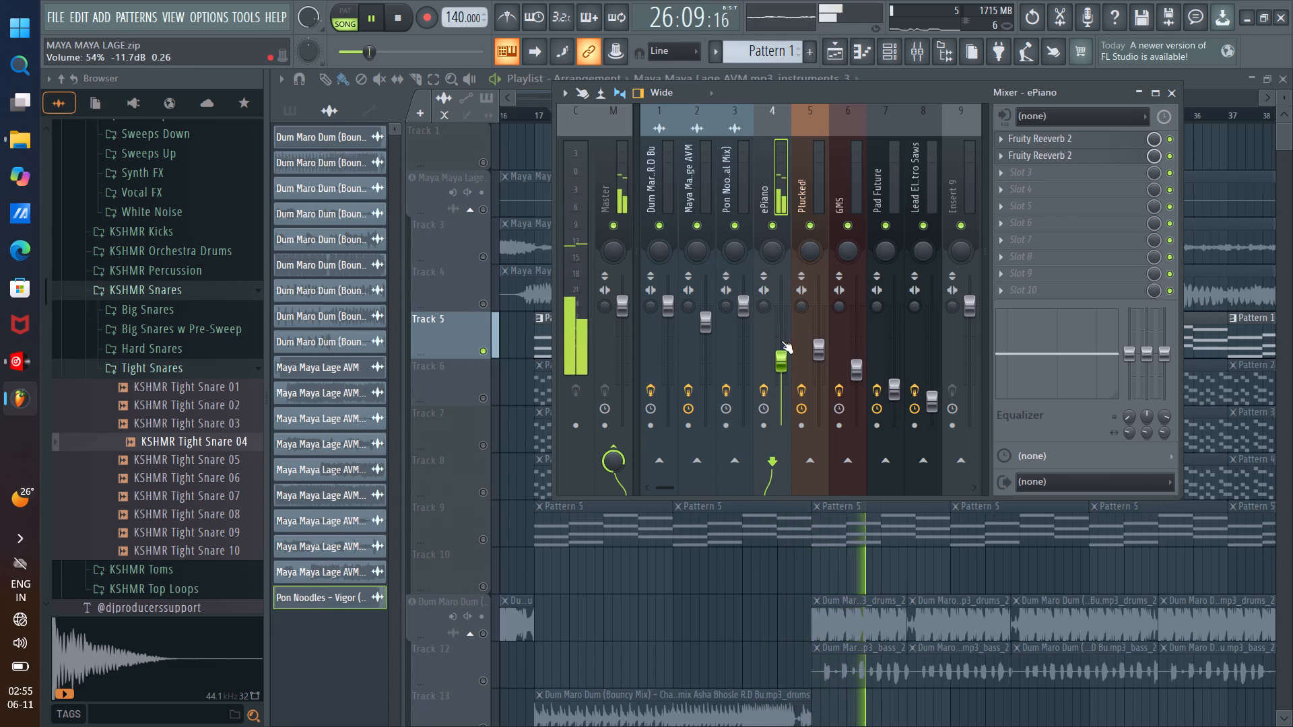
scroll(781, 341, down, 1)
scroll(781, 341, up, 1)
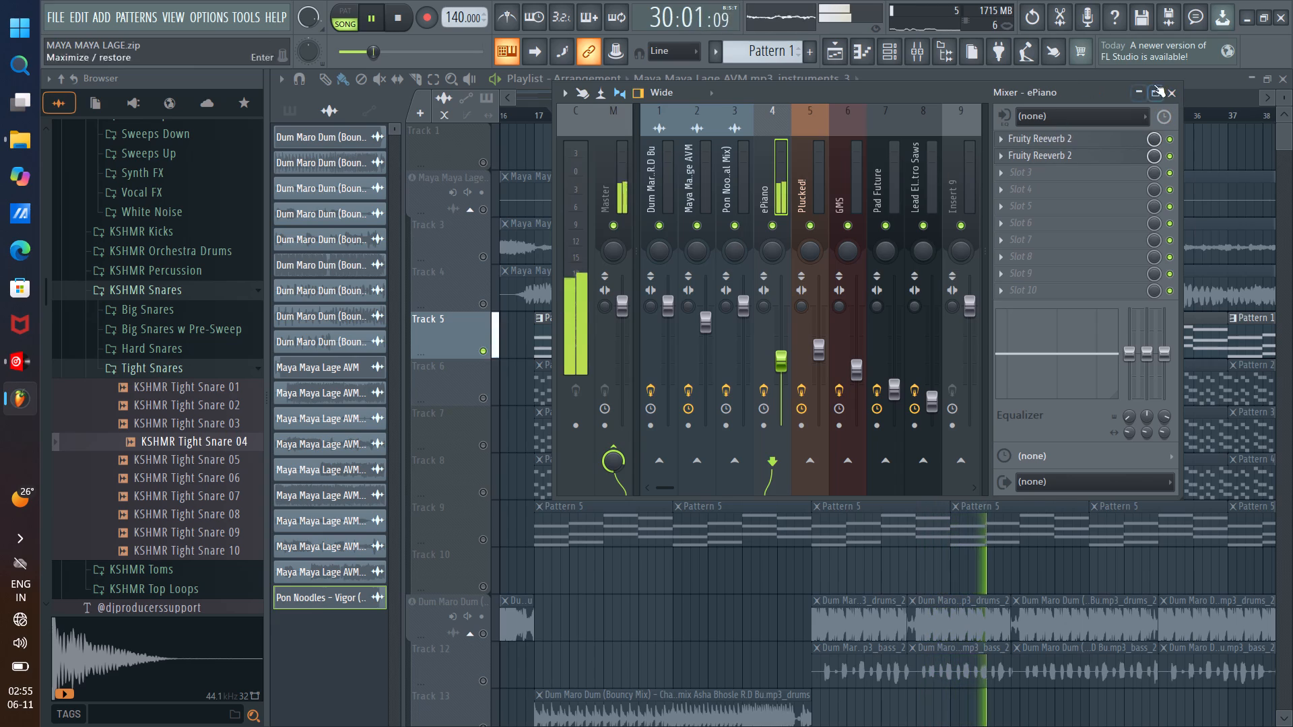
click(1174, 92)
Solo Track 9 during playback and gradually bring back Tracks 5 to 8, the vocals, the instruments and the Maya Maya Lage bass.
scroll(849, 391, down, 3)
scroll(846, 387, up, 2)
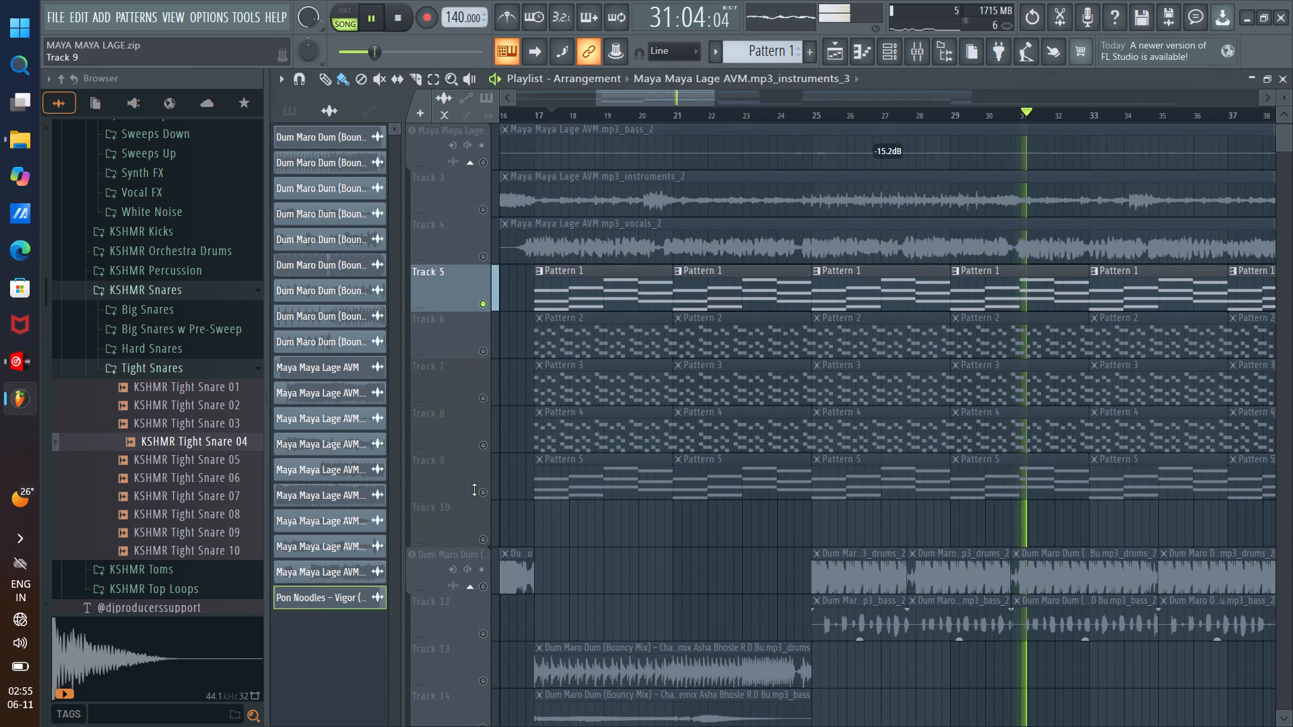
right_click(482, 493)
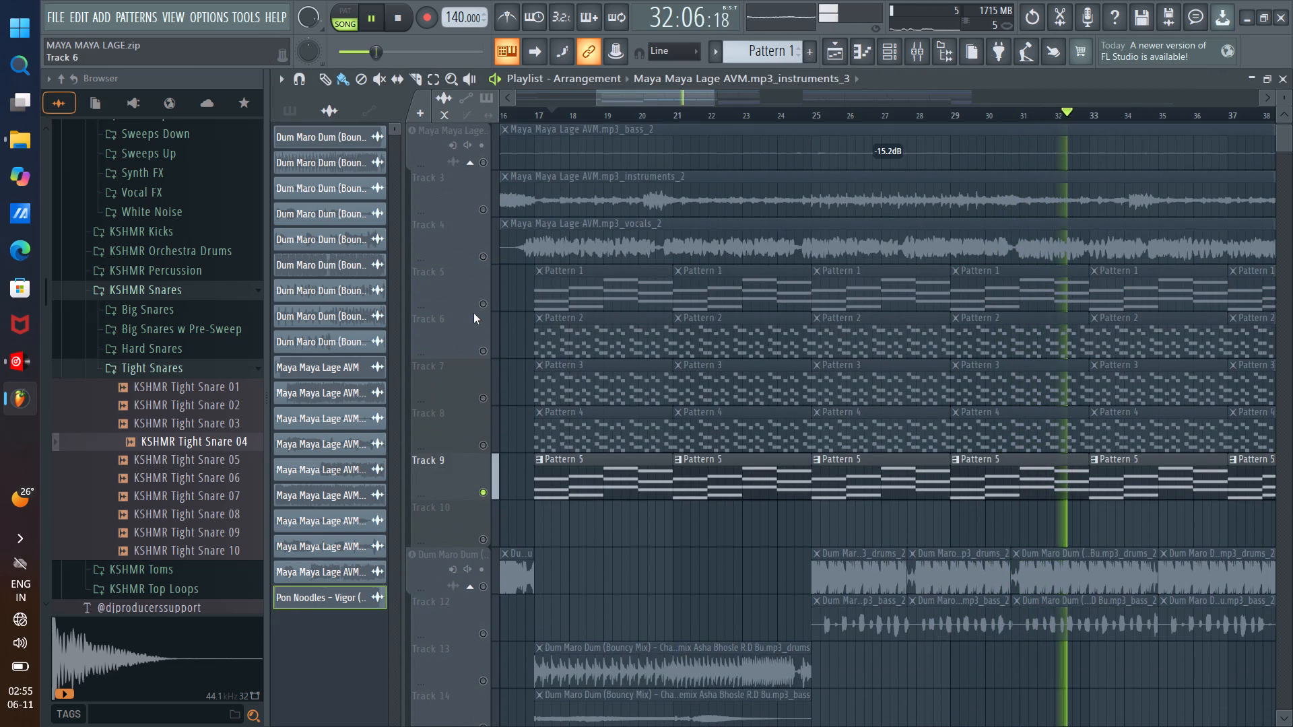
click(484, 306)
click(487, 351)
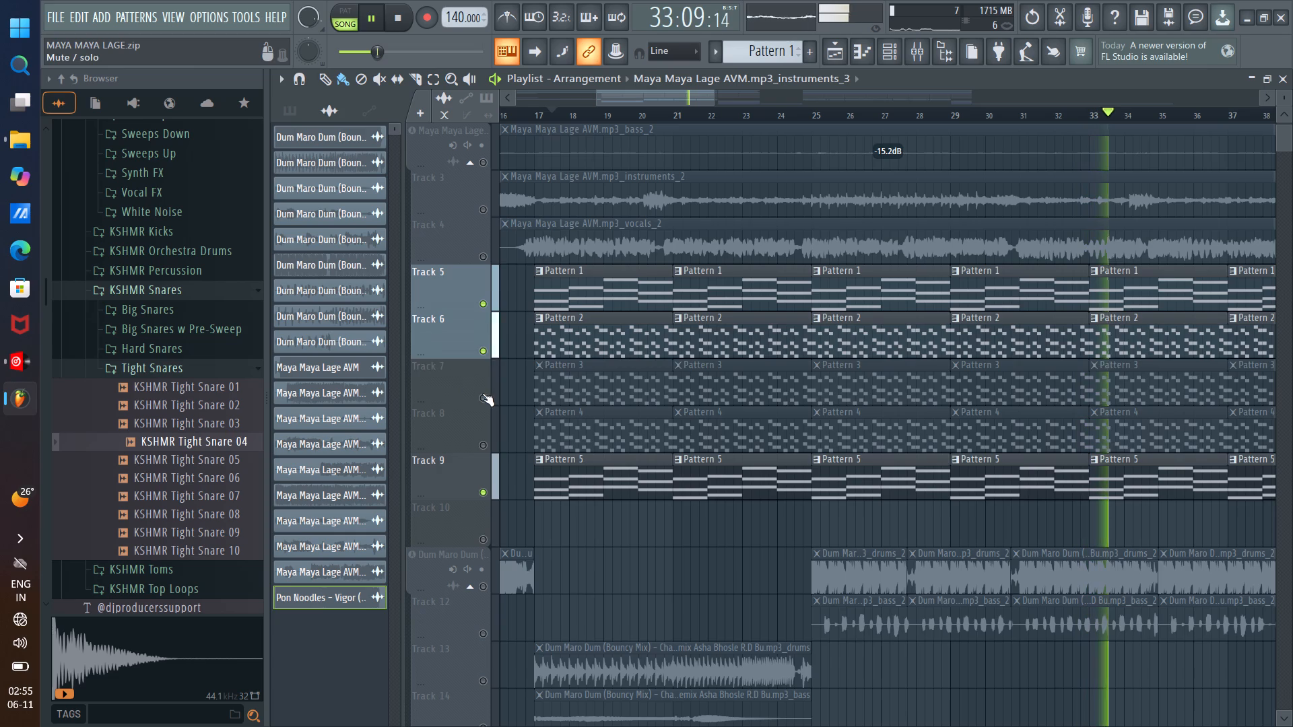
click(482, 394)
click(482, 444)
scroll(568, 374, up, 1)
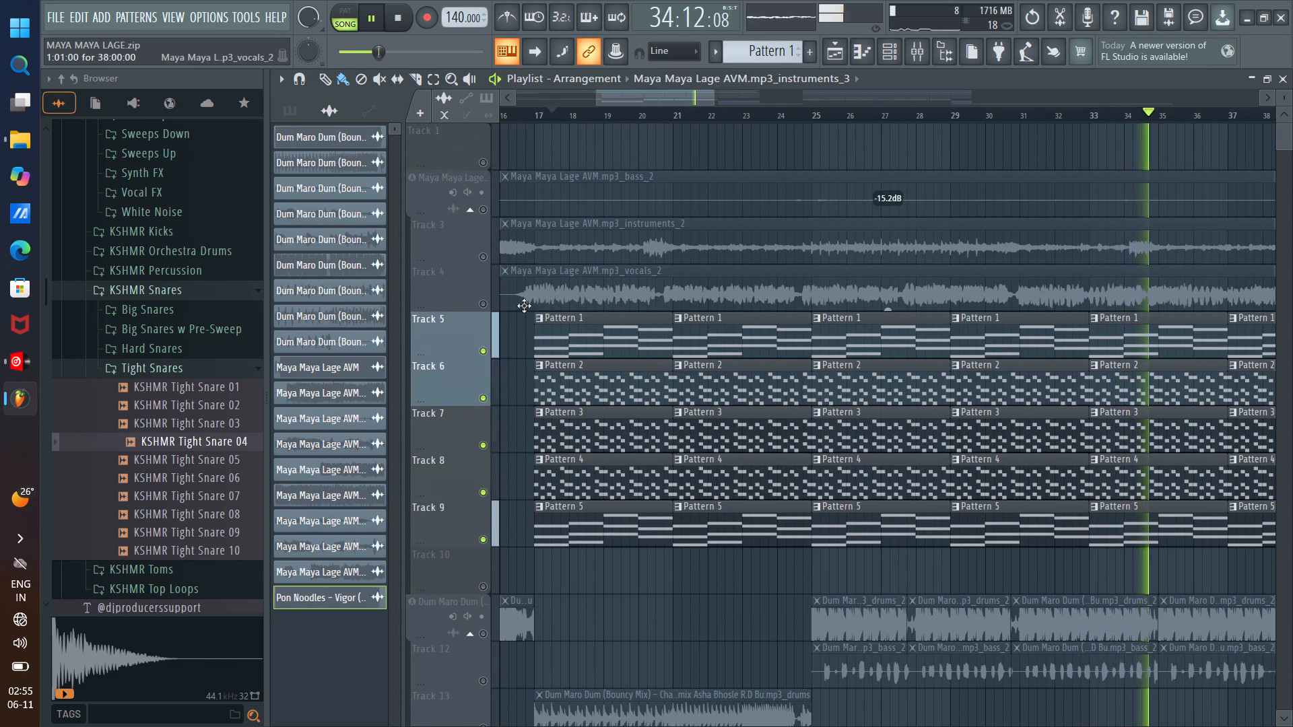
click(484, 306)
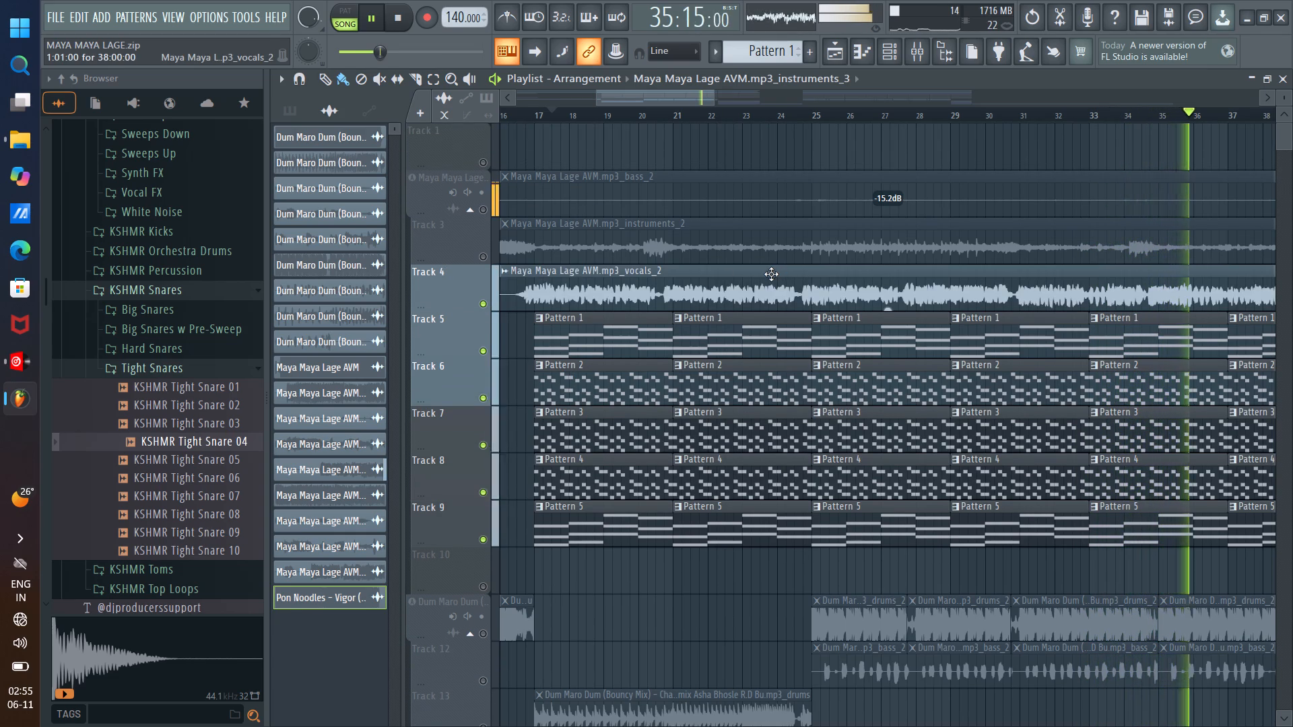
scroll(734, 197, up, 1)
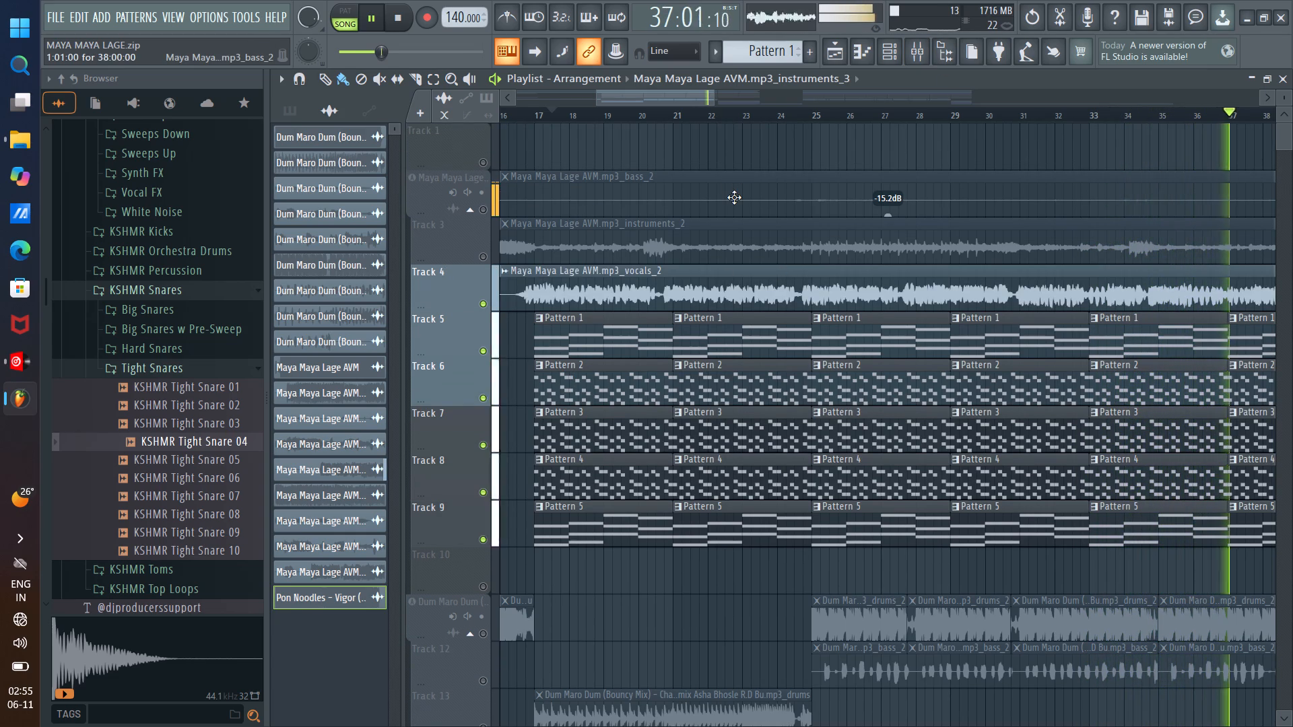
click(487, 258)
click(484, 209)
Solo the Dum Maro Dum drums track briefly and turn all playlist tracks back on.
scroll(717, 112, down, 4)
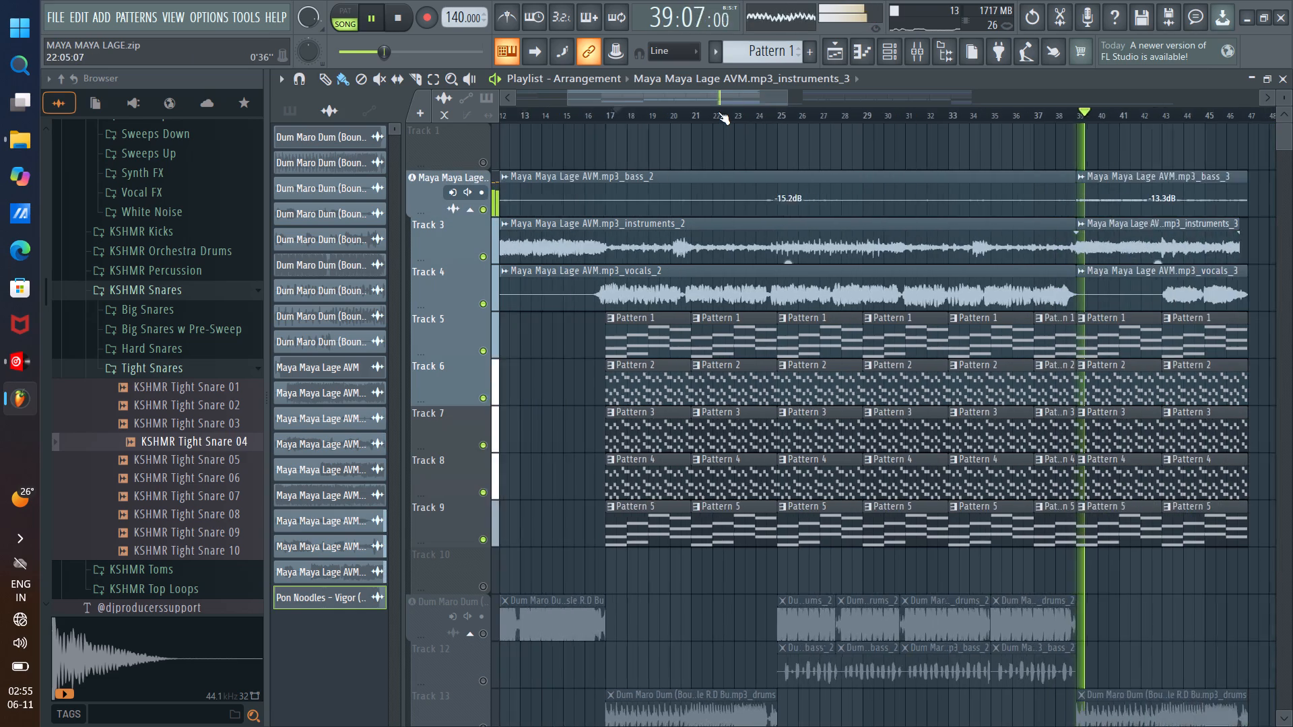
scroll(707, 279, down, 3)
click(484, 493)
right_click(482, 488)
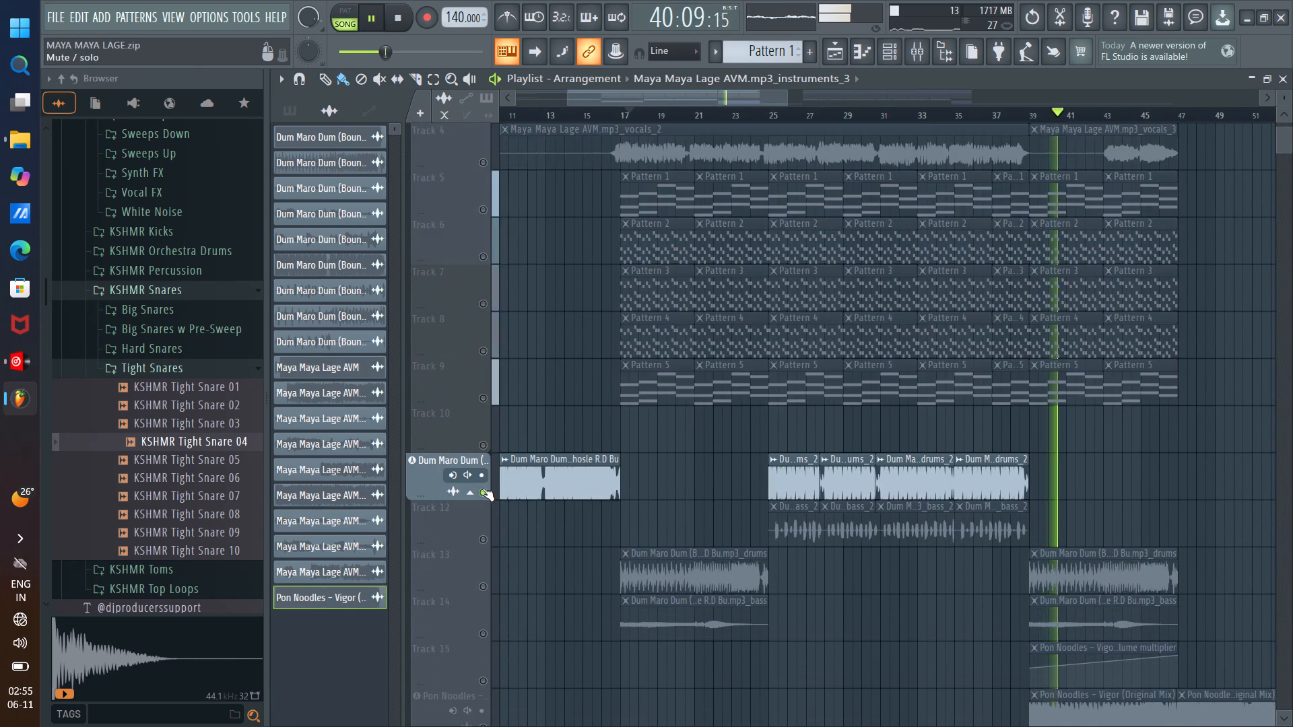
right_click(482, 488)
Play the full arrangement from about bar 24 and again from about bar 22, examining the clips around the drop.
click(755, 118)
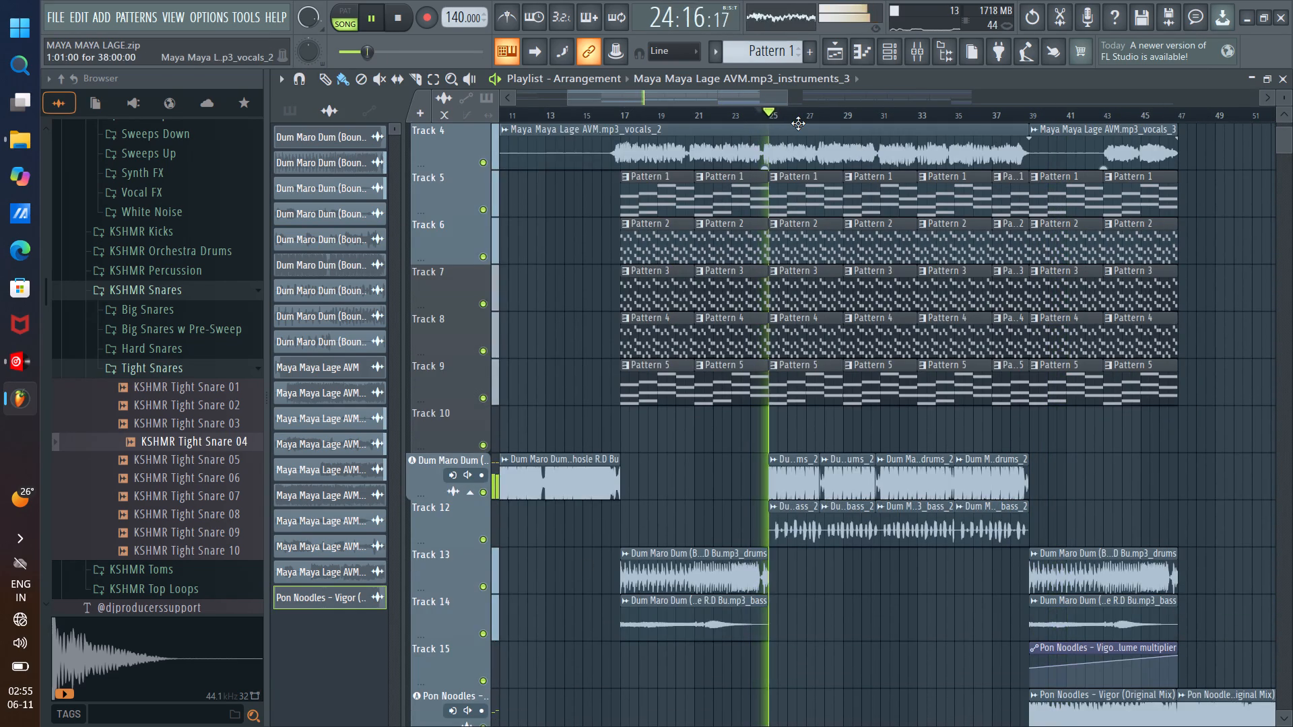
click(716, 119)
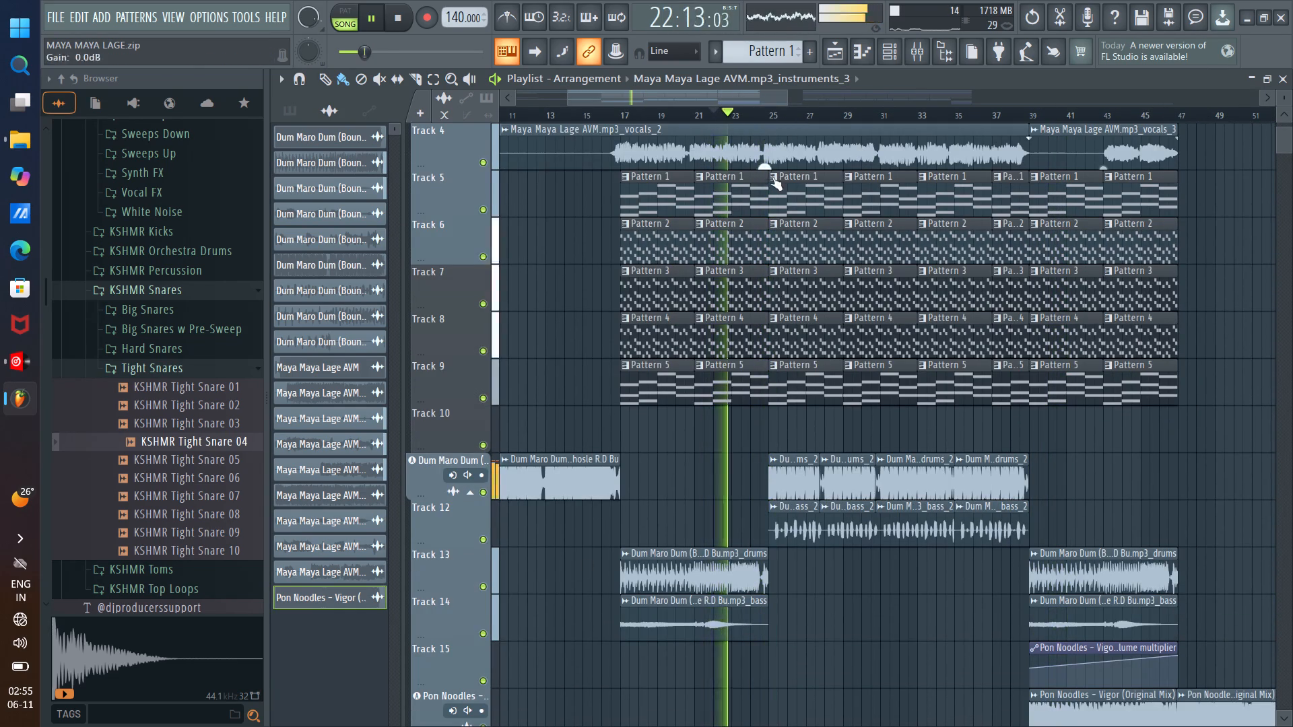
scroll(774, 188, up, 2)
scroll(774, 186, down, 1)
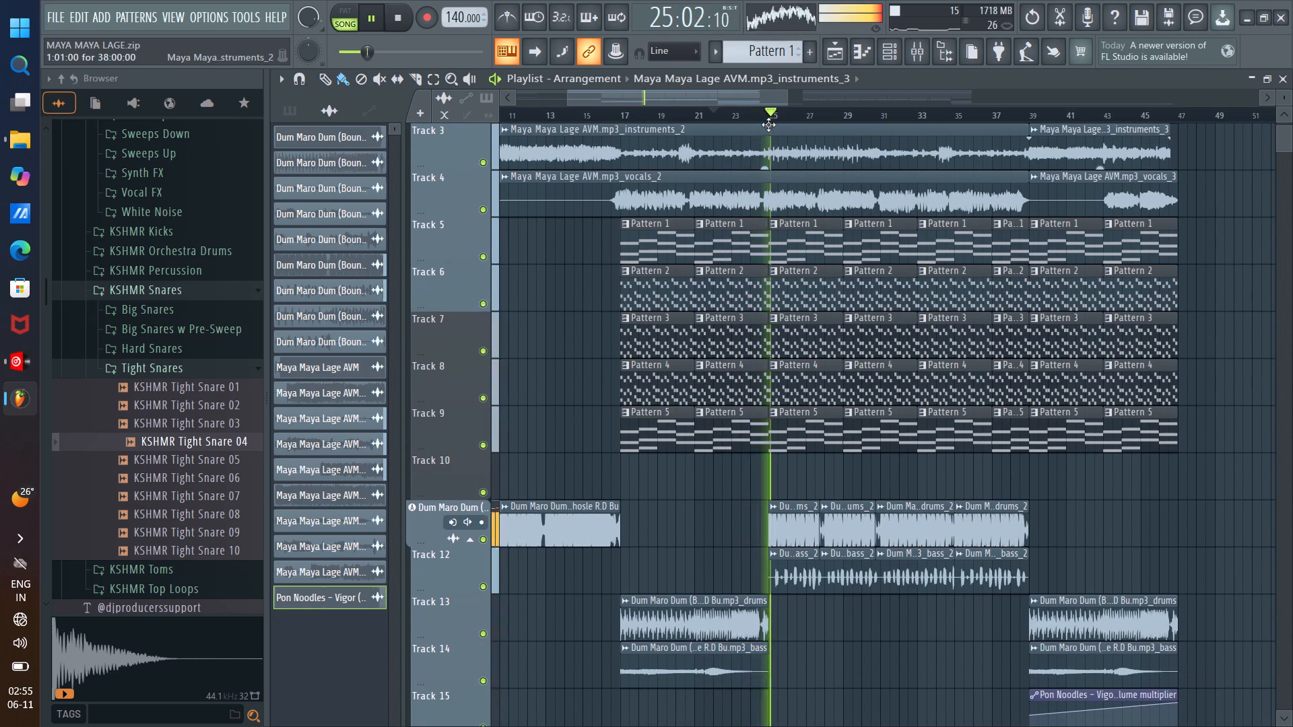
drag(755, 100, 727, 102)
scroll(798, 417, down, 2)
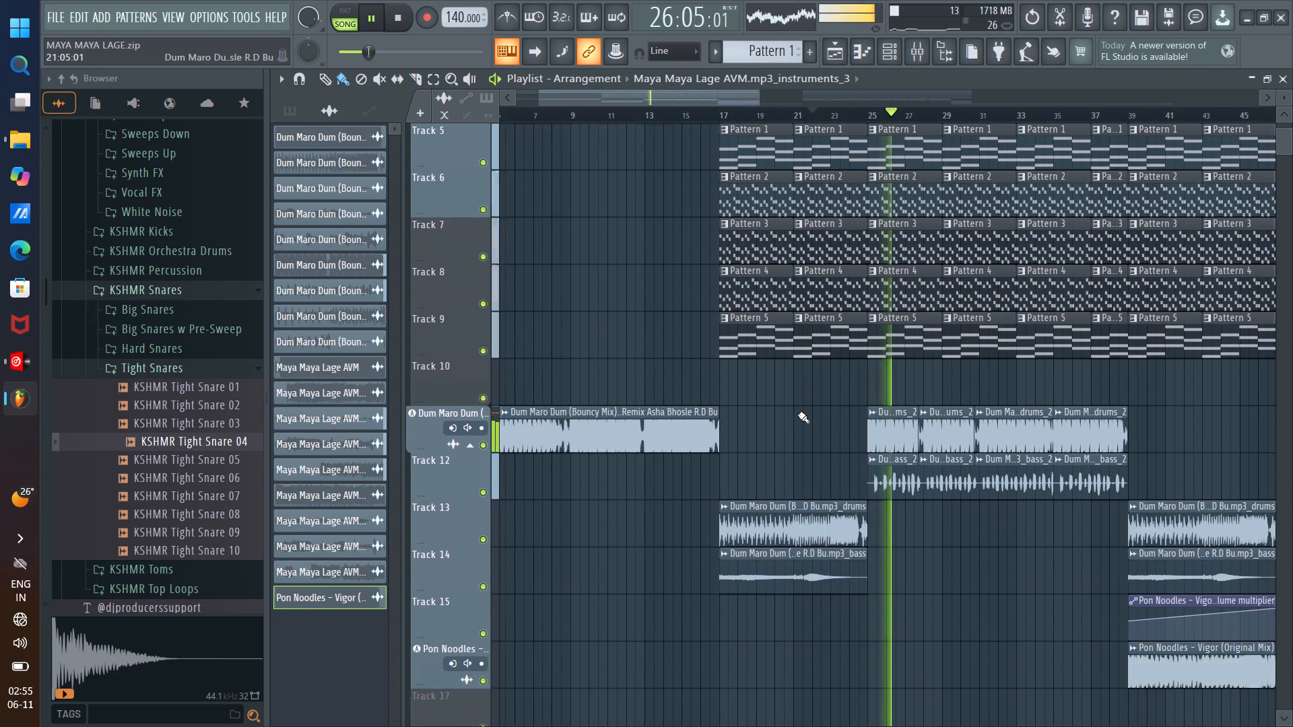
scroll(798, 414, up, 3)
Solo the ePiano mixer track, bring back Plucked! alongside it, and lower the Plucked! volume to just below -10.7 dB.
click(921, 61)
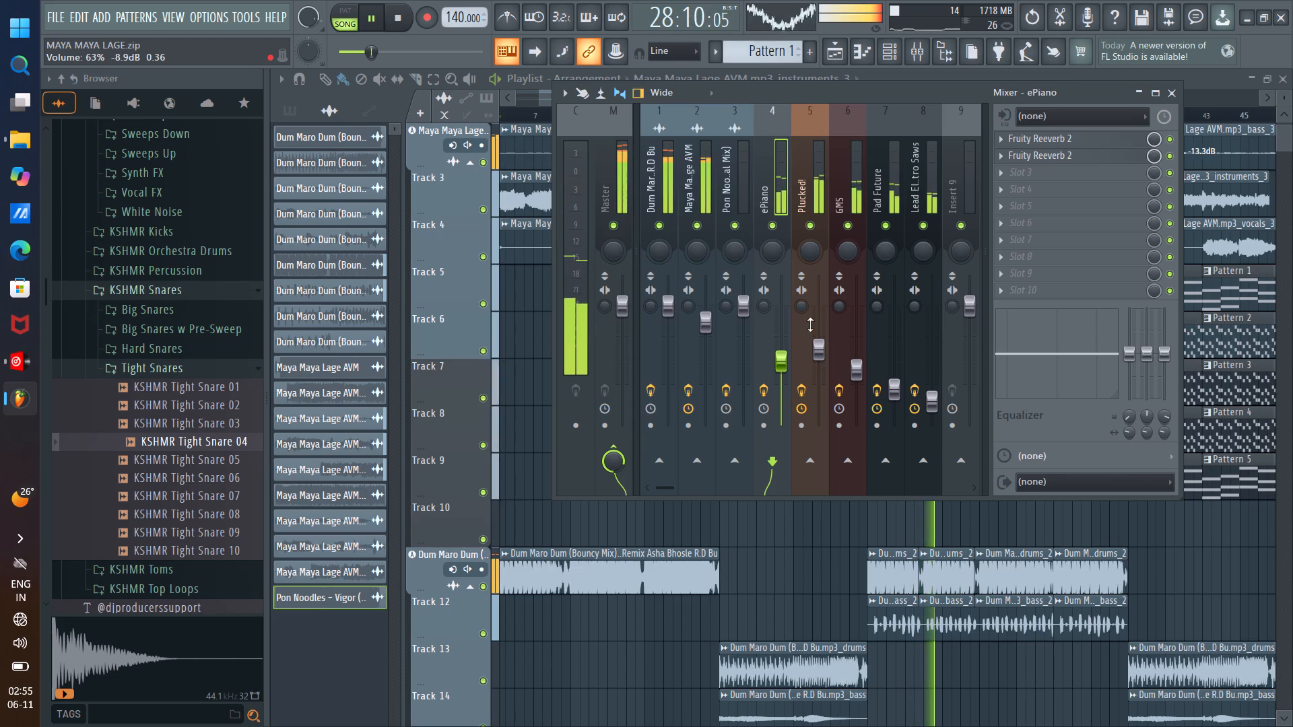
right_click(775, 227)
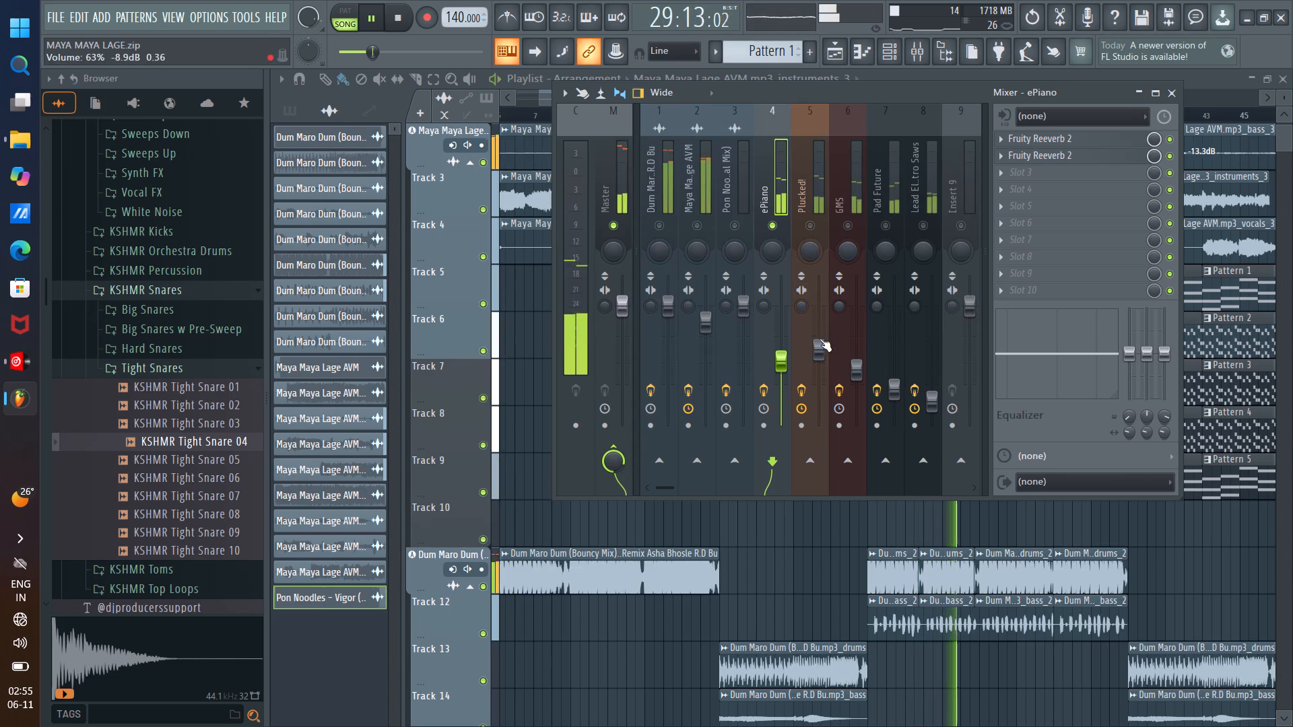
click(811, 224)
scroll(823, 348, down, 1)
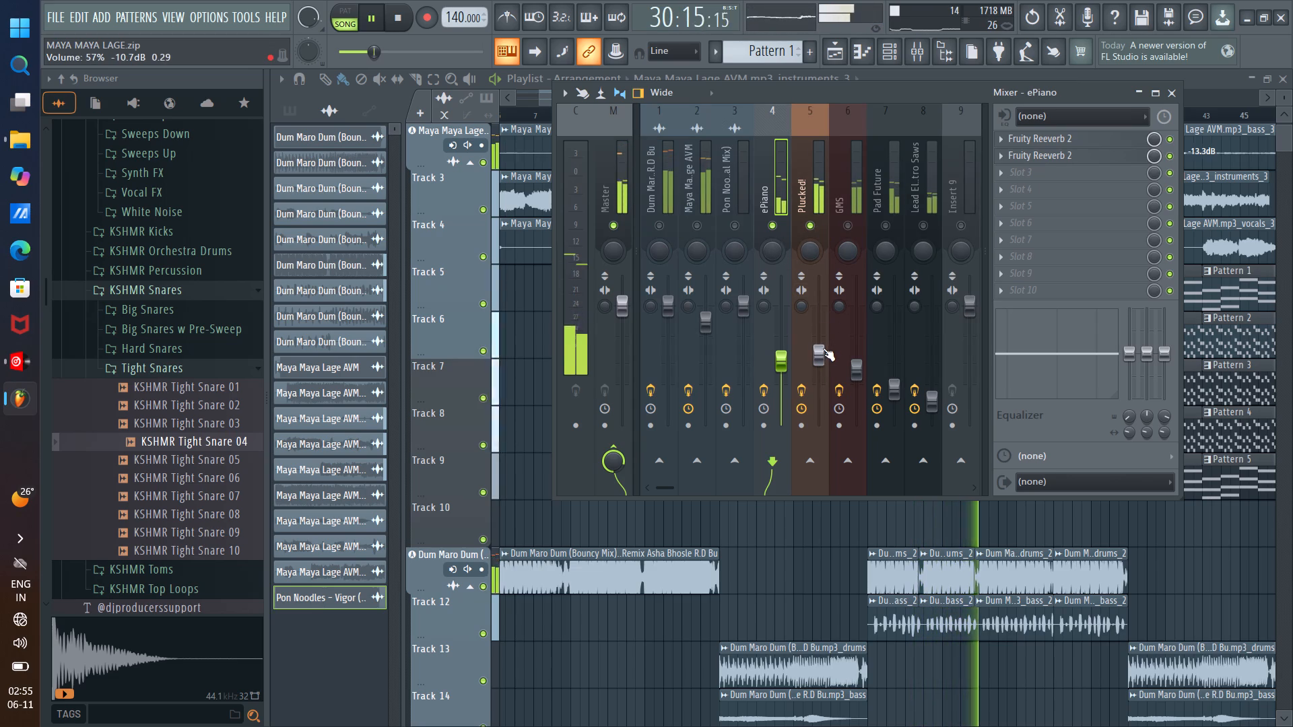
scroll(823, 348, down, 2)
Bring the GMS mixer track back into the soloed playback and lower its volume slightly.
click(849, 223)
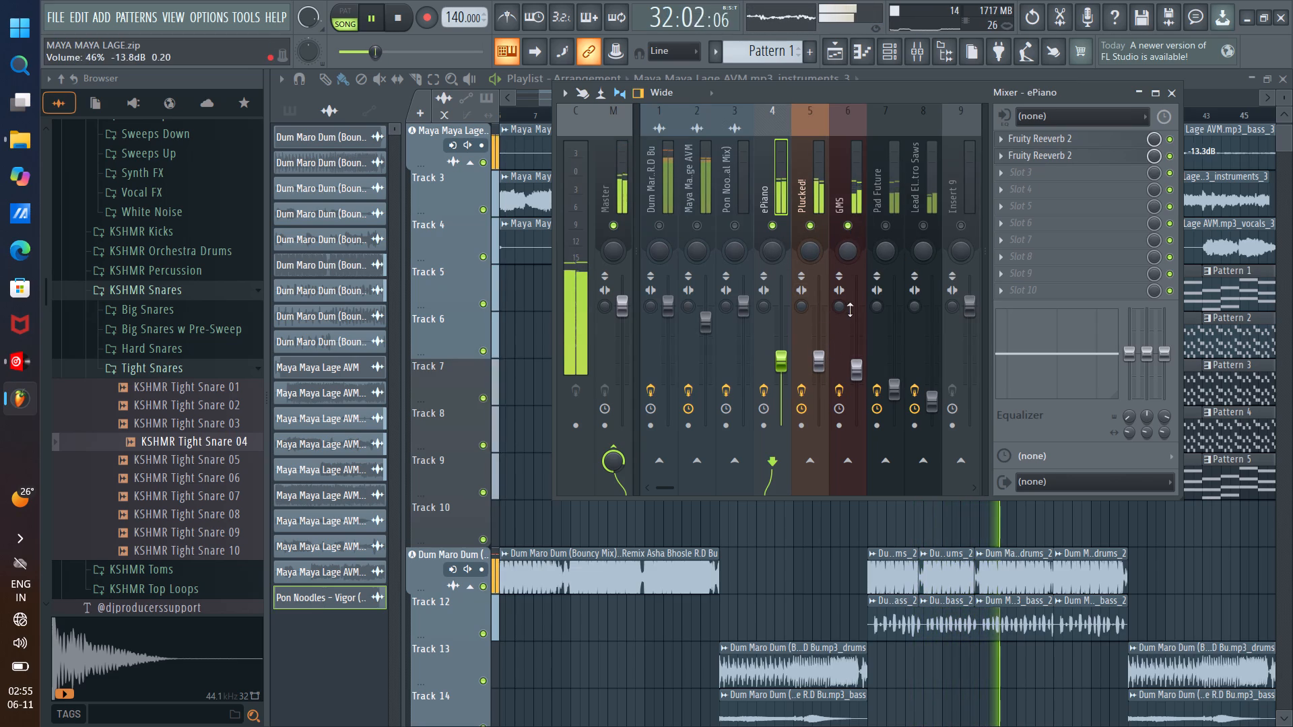
scroll(853, 368, down, 4)
scroll(853, 368, up, 1)
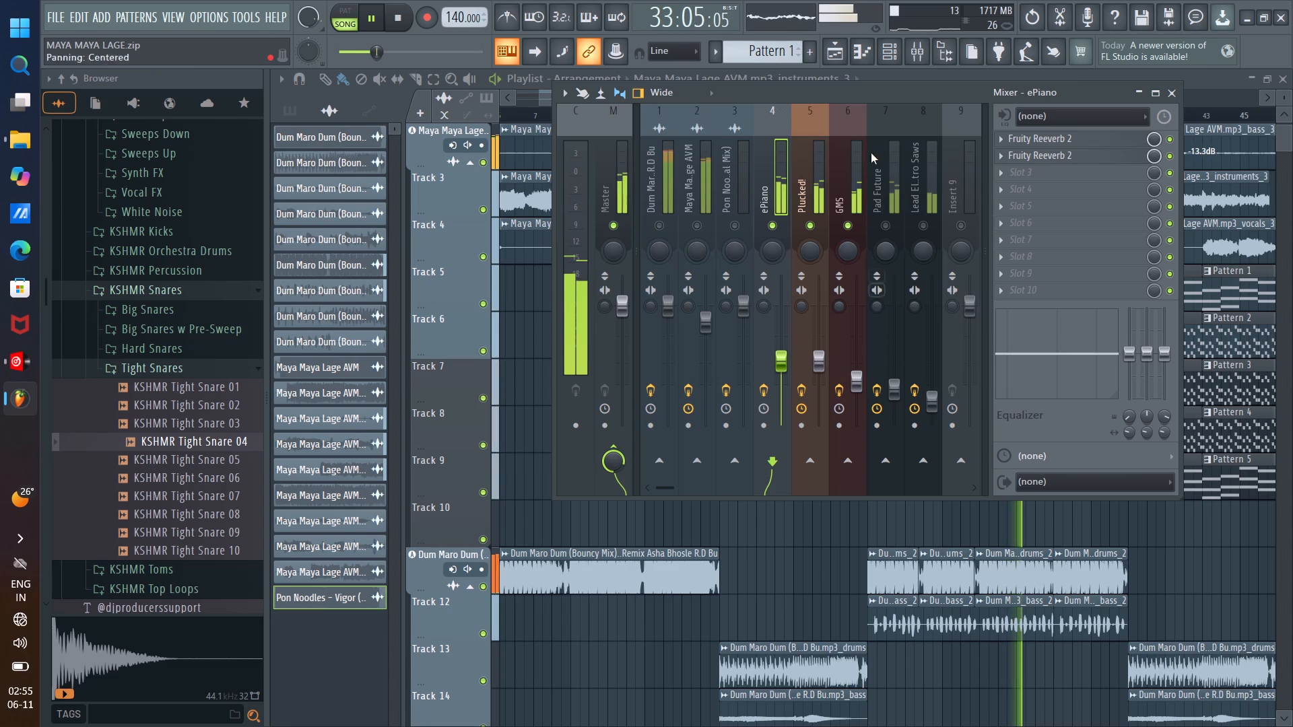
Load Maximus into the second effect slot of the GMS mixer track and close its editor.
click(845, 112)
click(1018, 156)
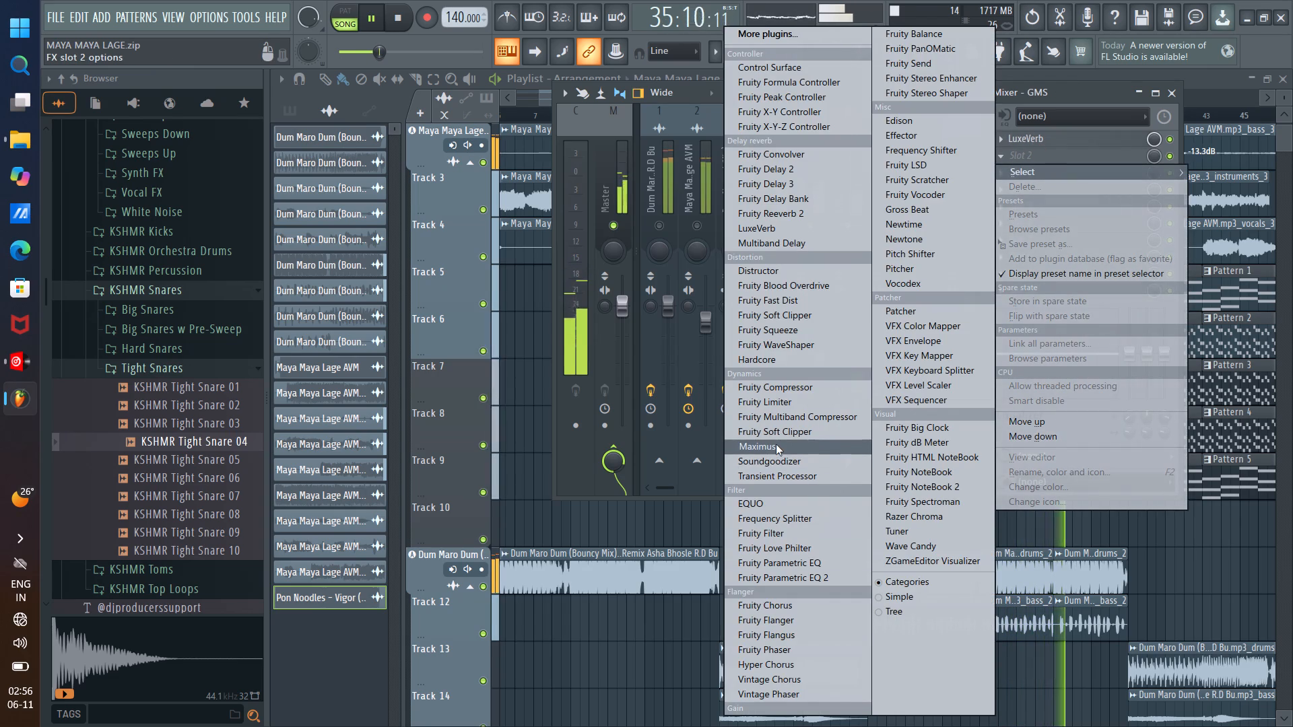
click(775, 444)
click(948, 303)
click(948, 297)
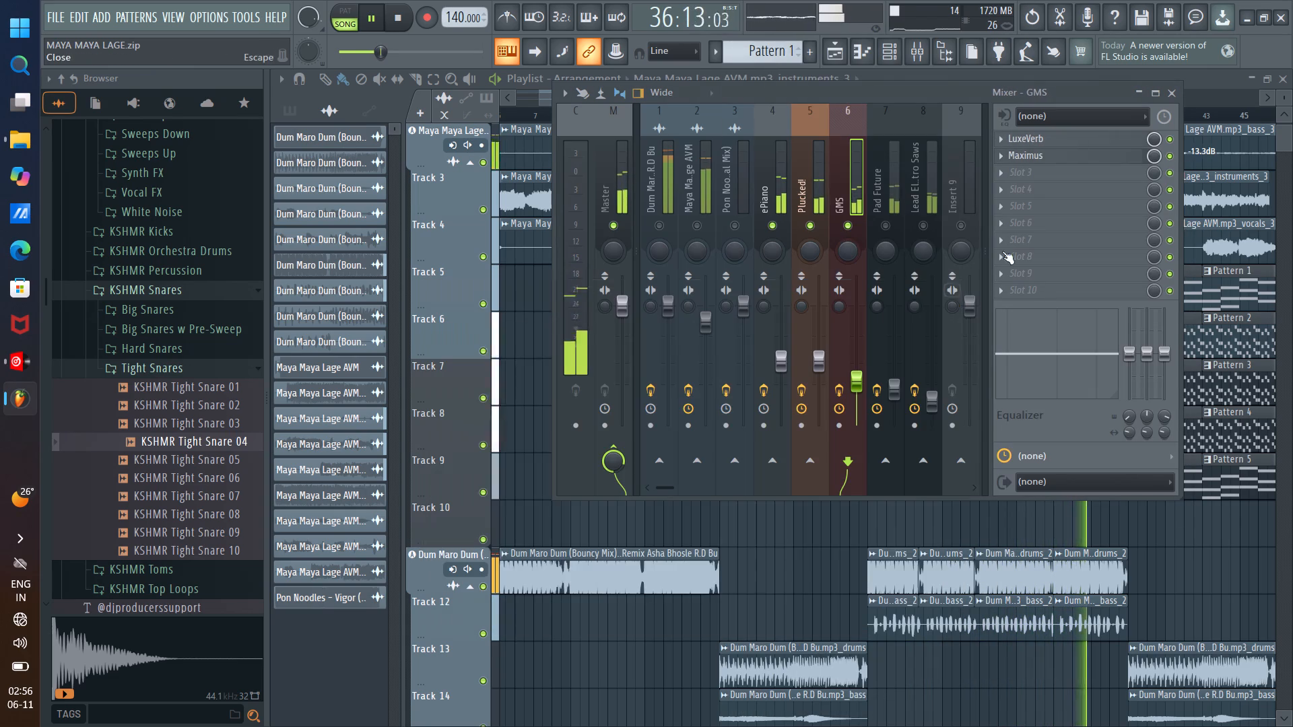
Replace Maximus on the GMS mixer track with Fruity Parametric EQ and lower its 90 Hz band to about -9.6 dB.
click(1002, 158)
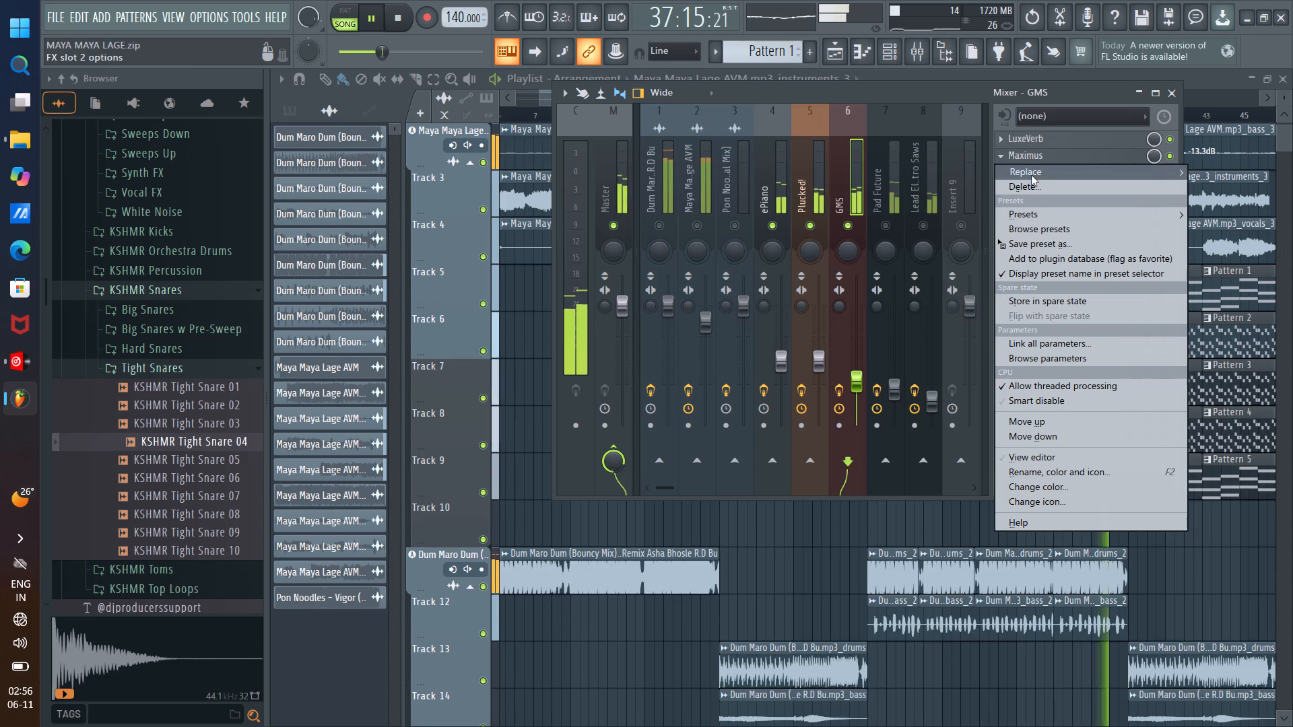
click(1031, 173)
click(812, 563)
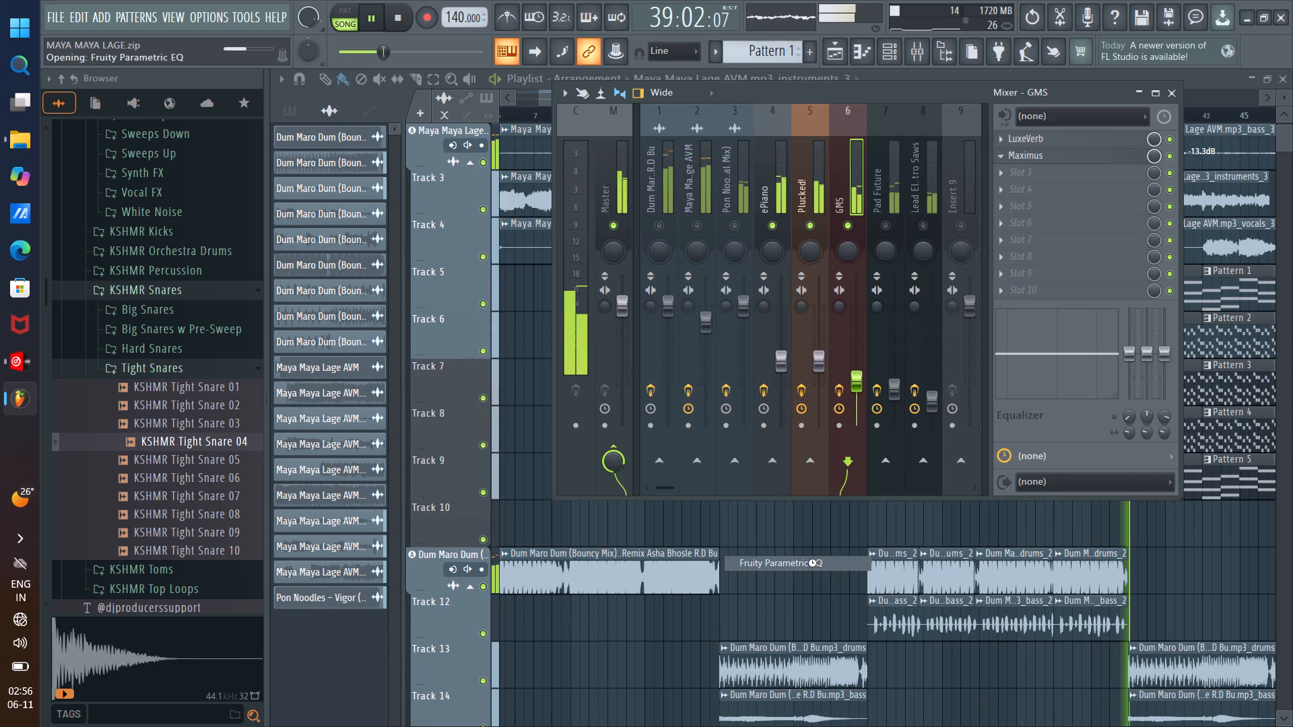
scroll(445, 379, down, 8)
scroll(445, 379, up, 2)
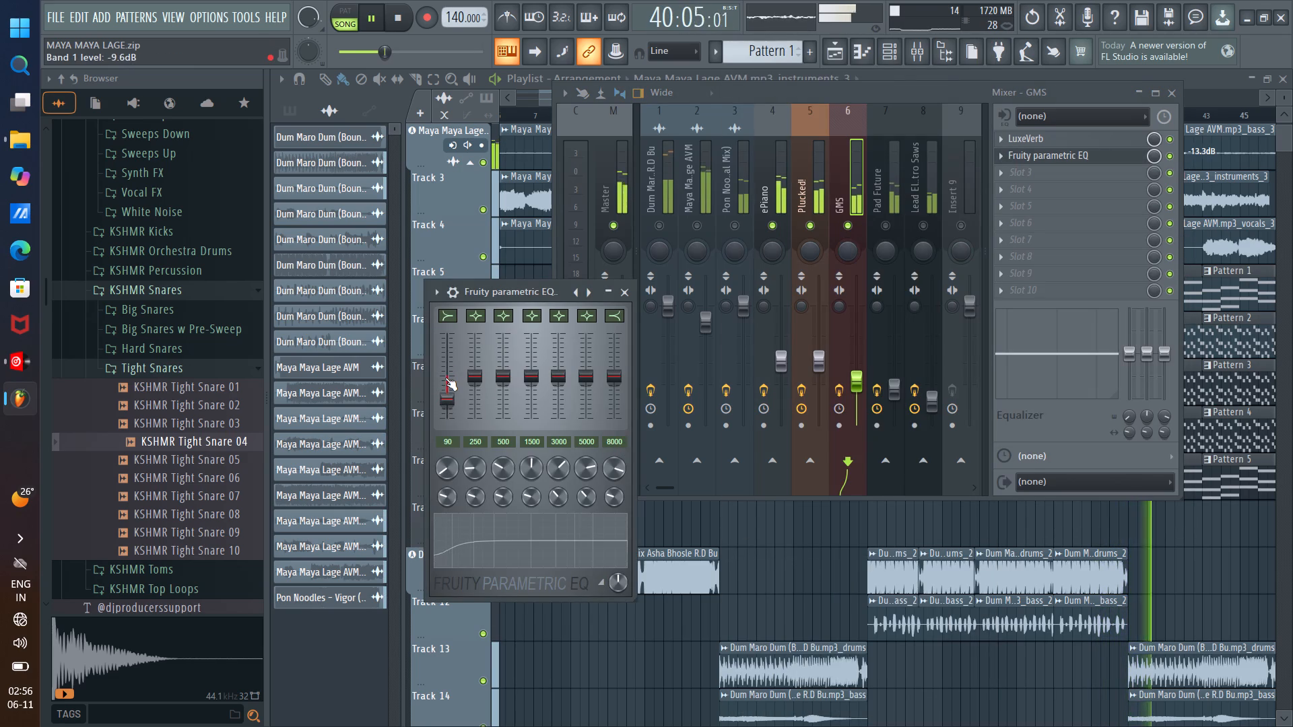
scroll(445, 378, up, 1)
scroll(453, 393, down, 1)
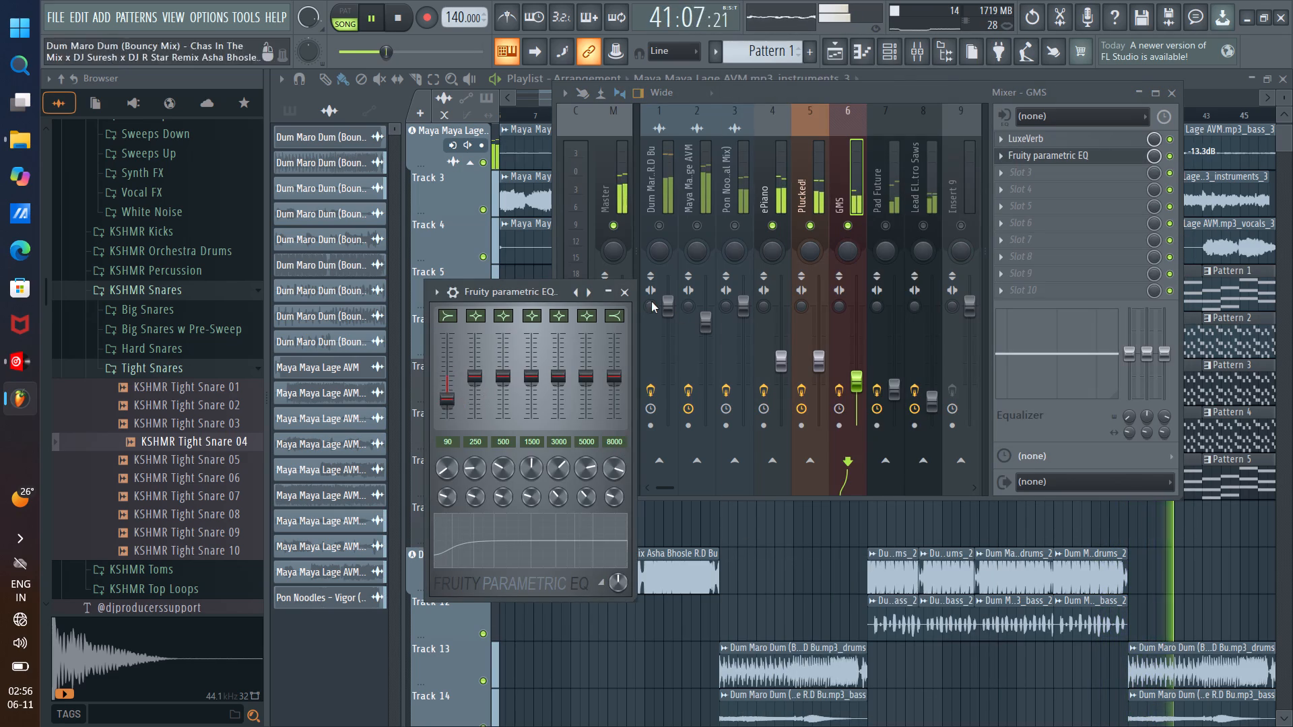
click(624, 293)
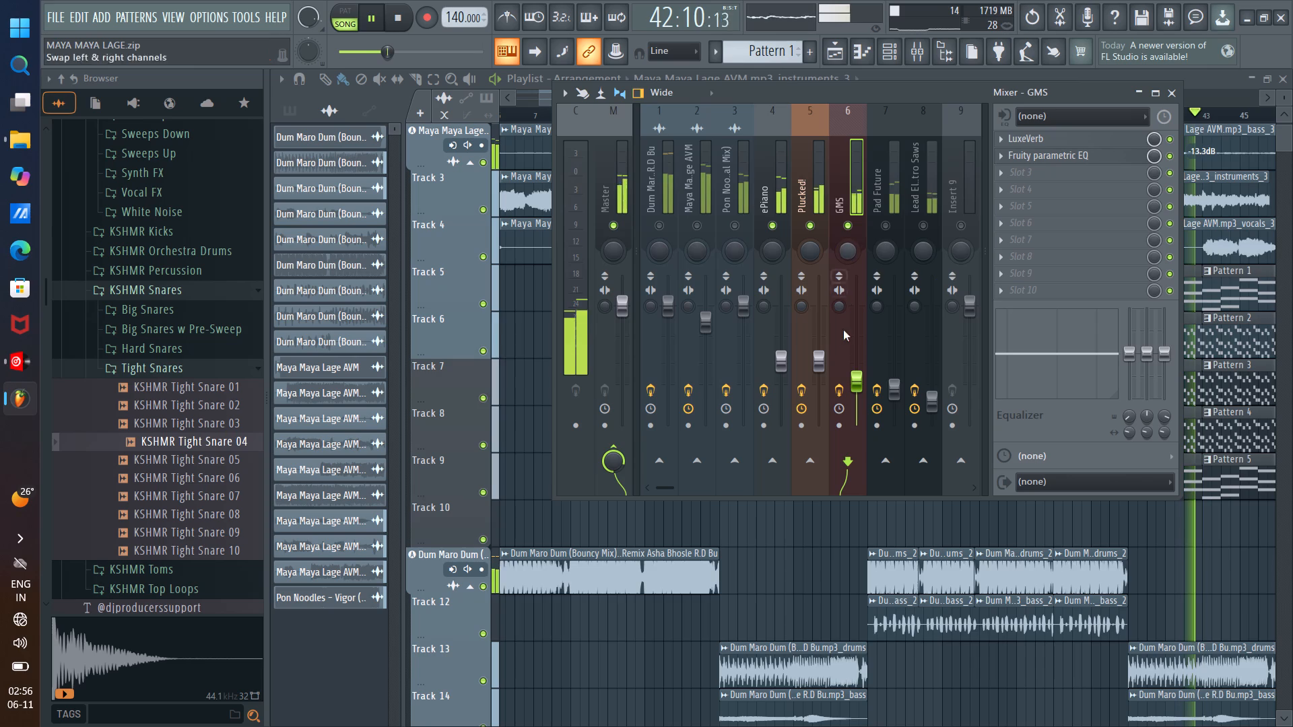
Bring the Pad Future and Lead Electro Saws mixer tracks back in one after the other to check their levels.
click(886, 228)
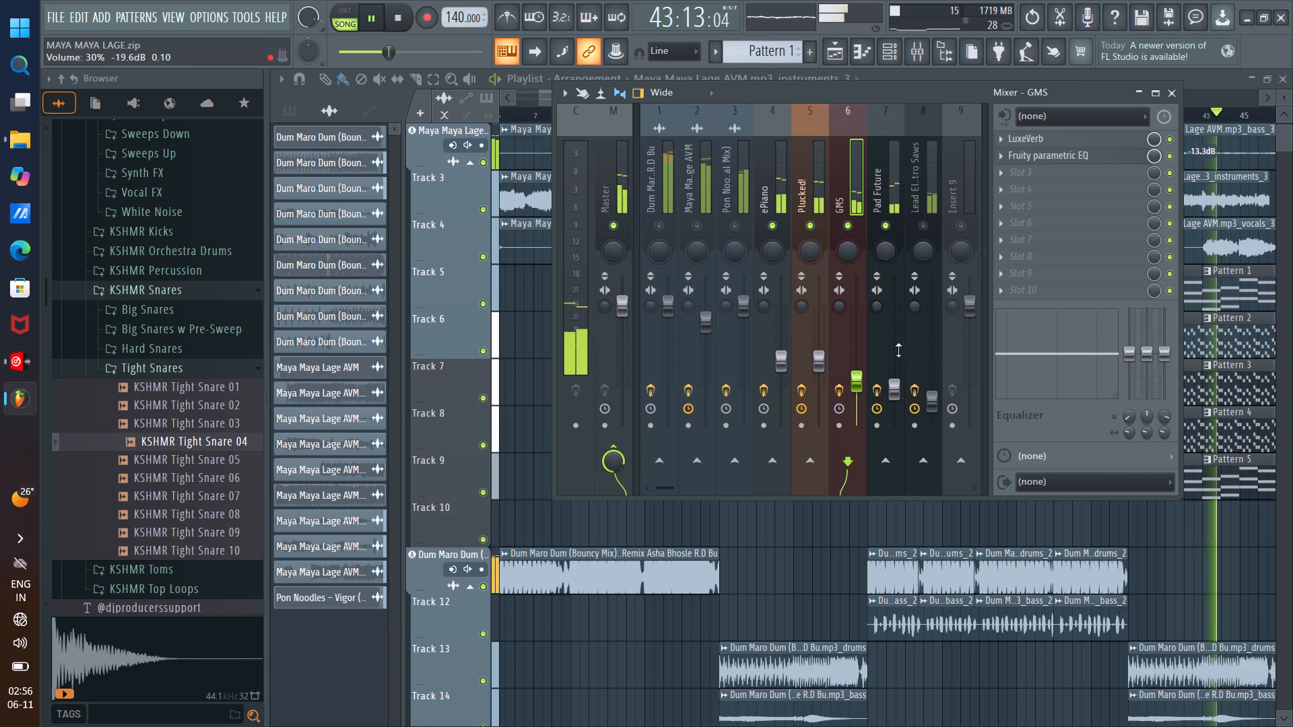
scroll(898, 351, up, 1)
scroll(898, 351, down, 1)
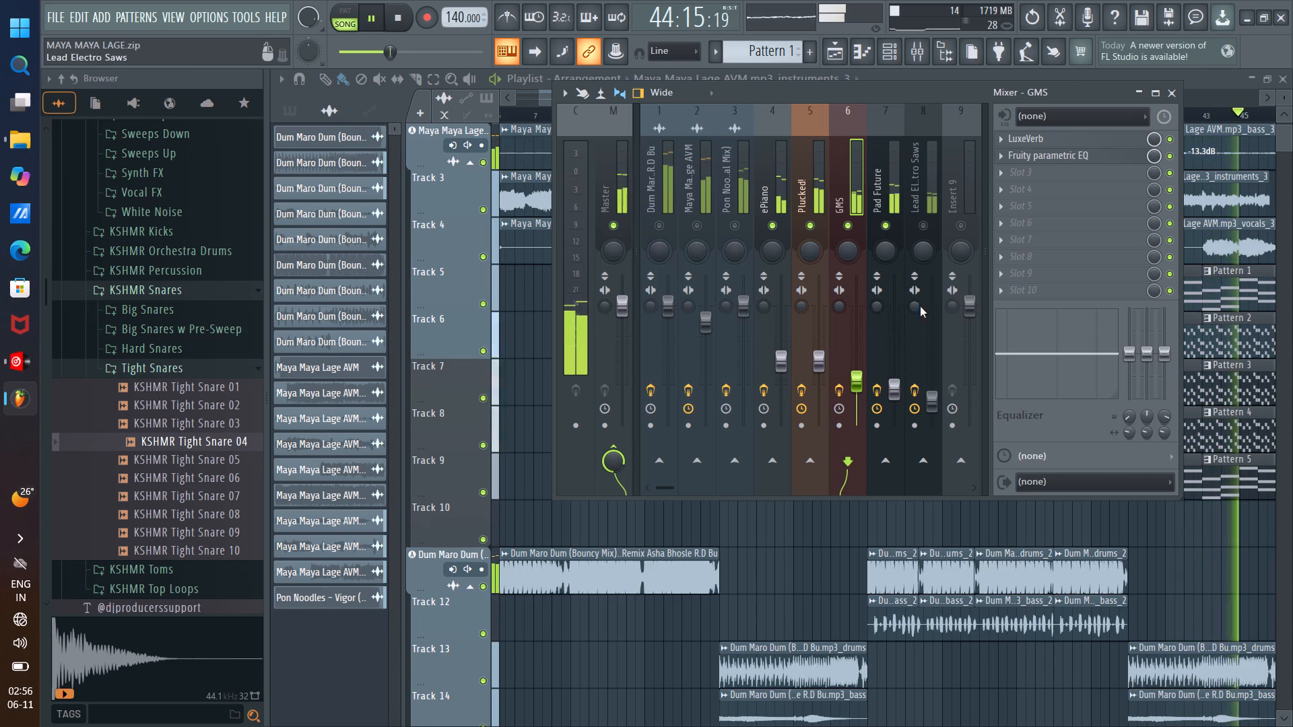
click(923, 221)
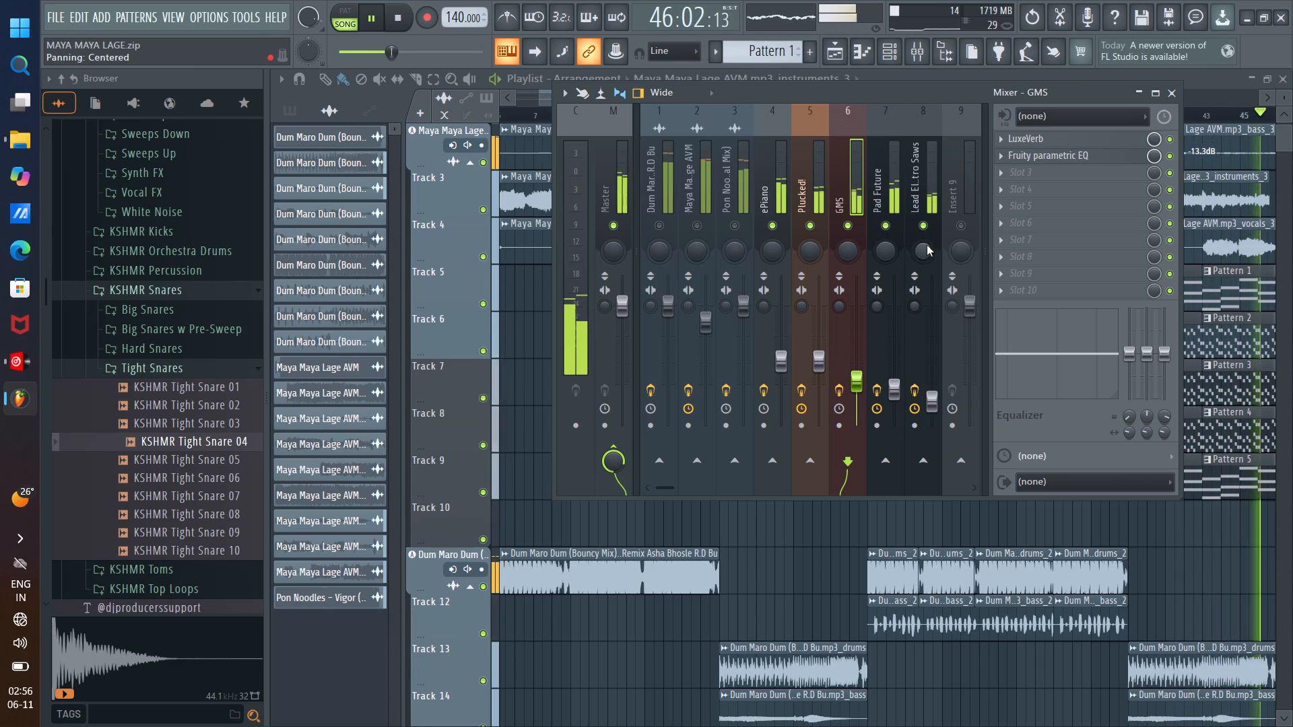
Solo Lead Electro Saws, replay from about bar 22, and turn all mixer tracks back on before closing the mixer.
right_click(924, 223)
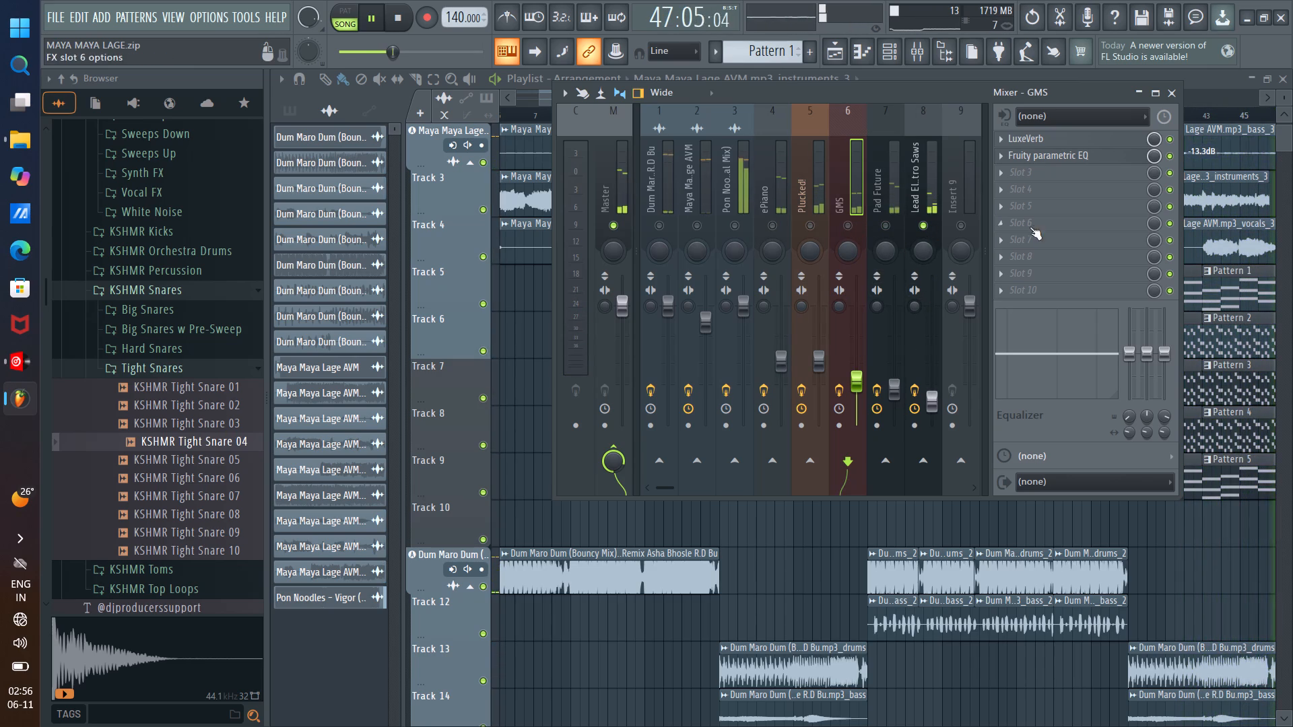
key(space)
key(space)
click(1167, 90)
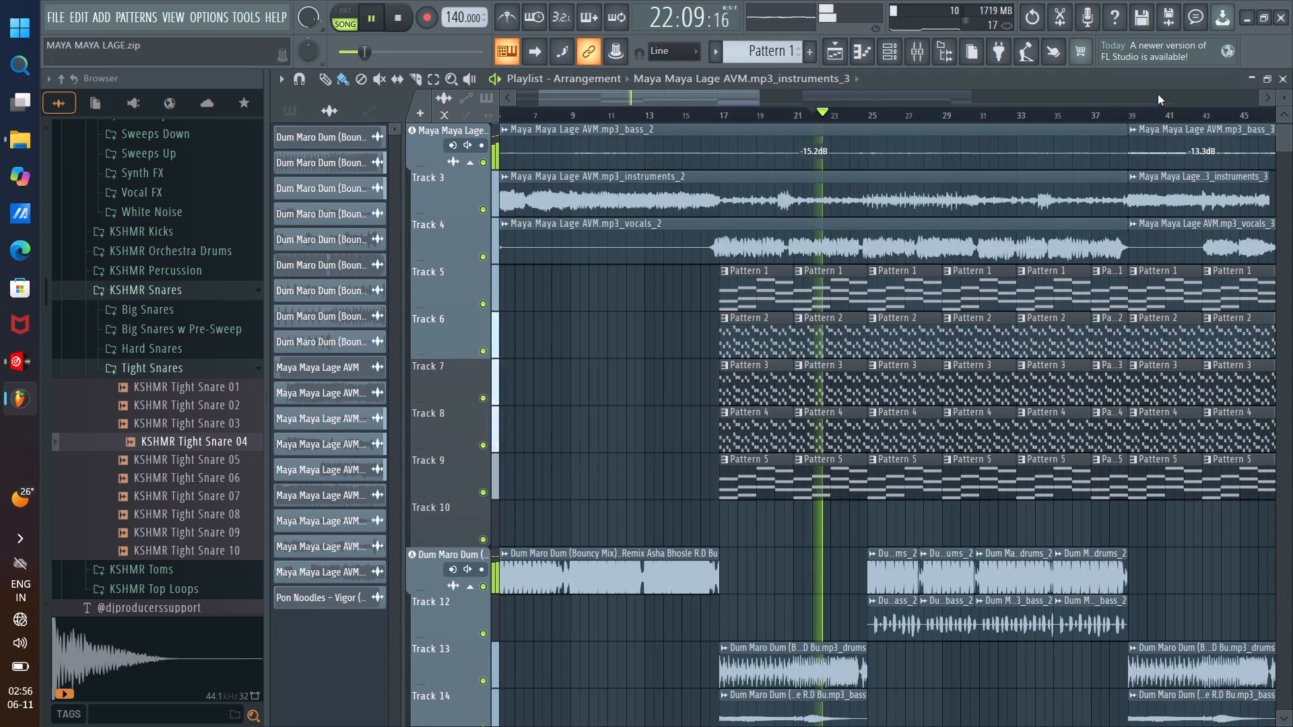
key(space)
key(space)
click(919, 51)
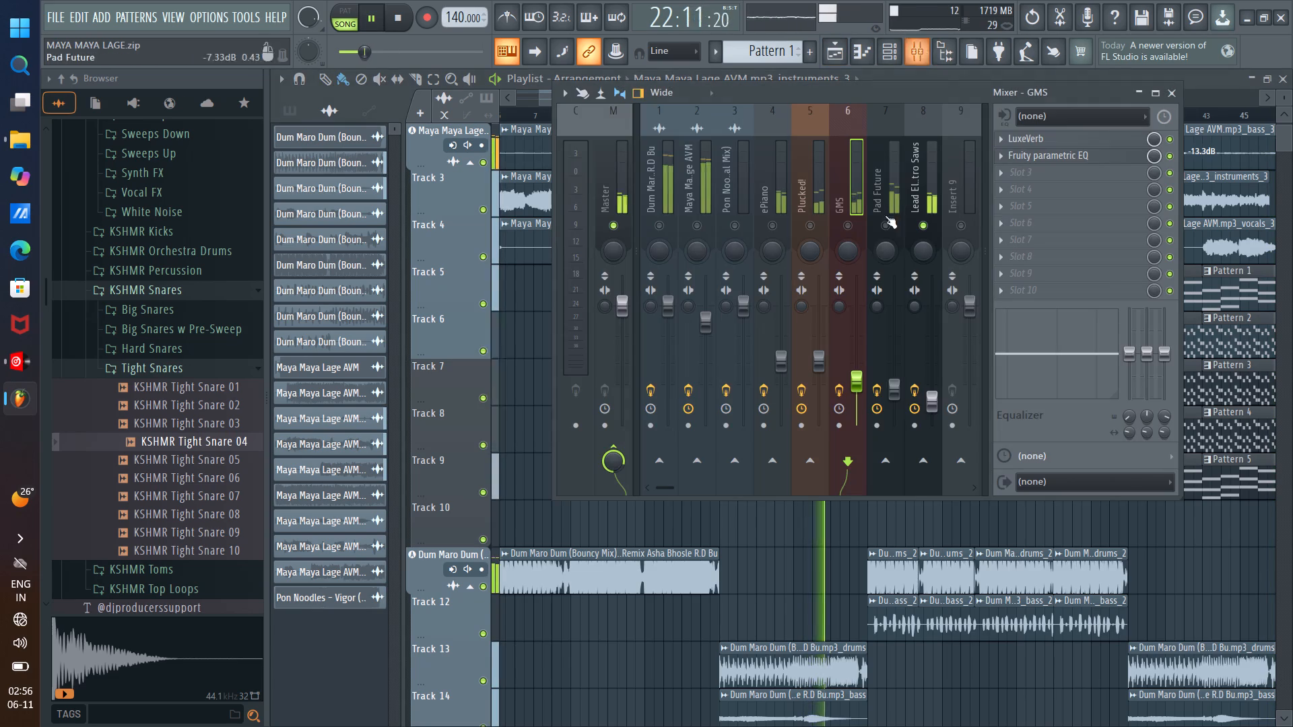
right_click(923, 224)
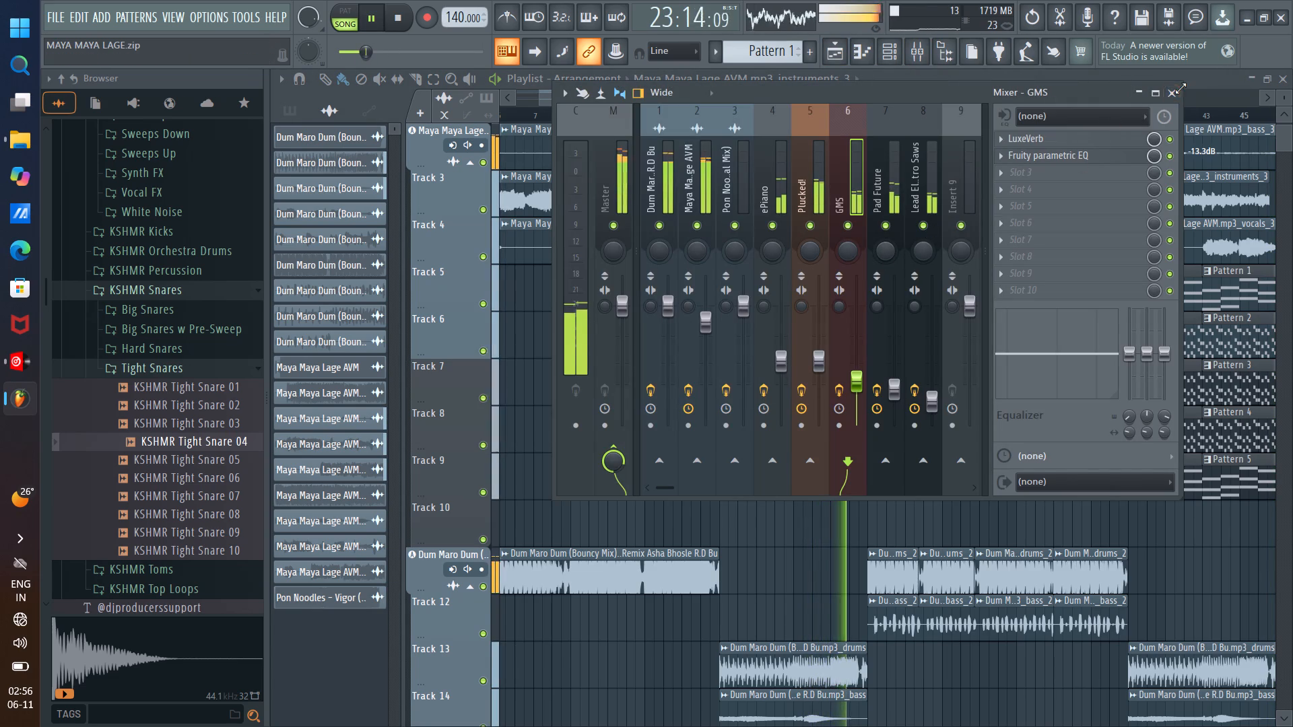
click(1173, 91)
Play the full arrangement from about bar 12, from the start, and around bars 4 and 13 to check the intro.
key(space)
key(space)
click(634, 116)
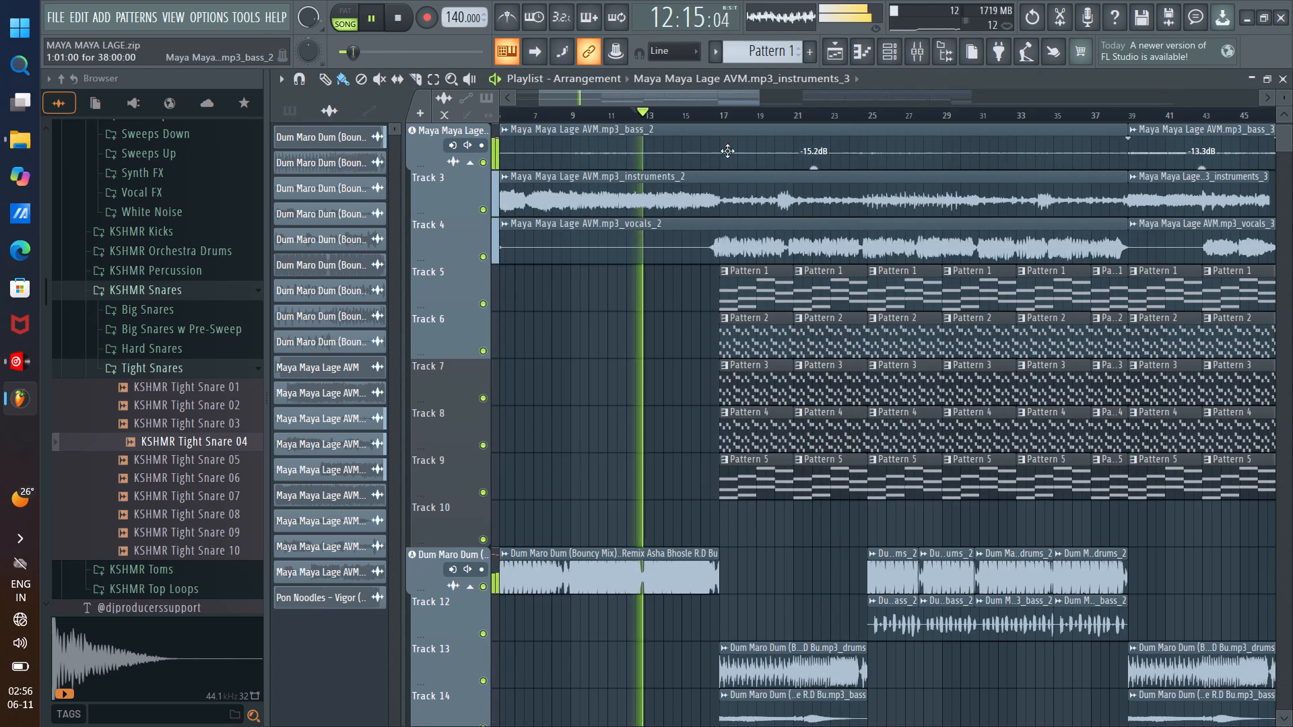
scroll(729, 198, down, 1)
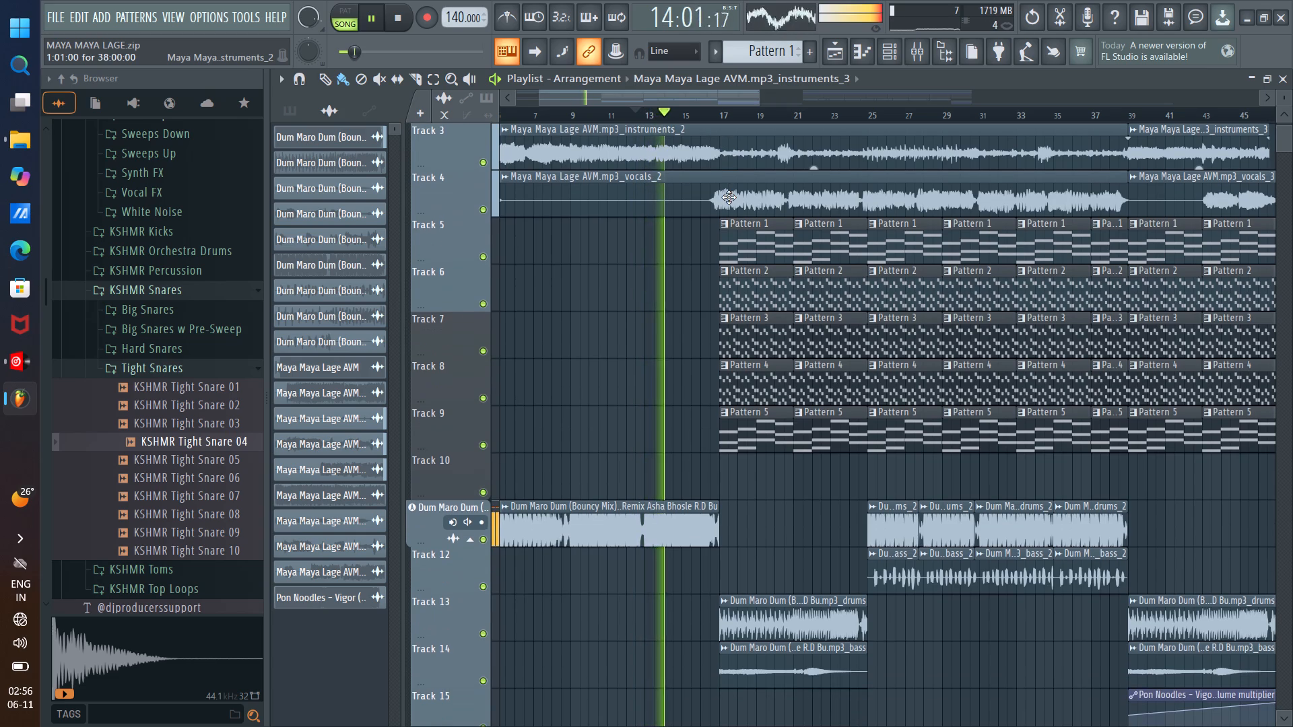
drag(657, 96, 534, 101)
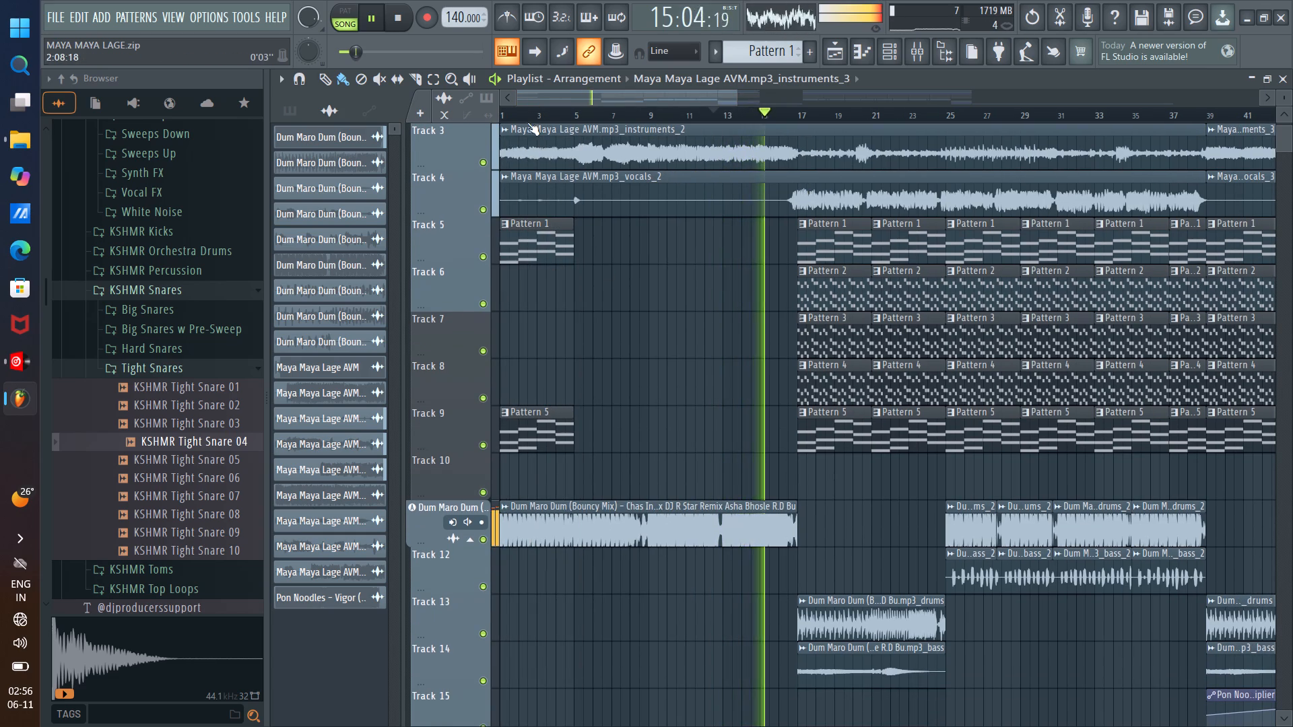
click(505, 118)
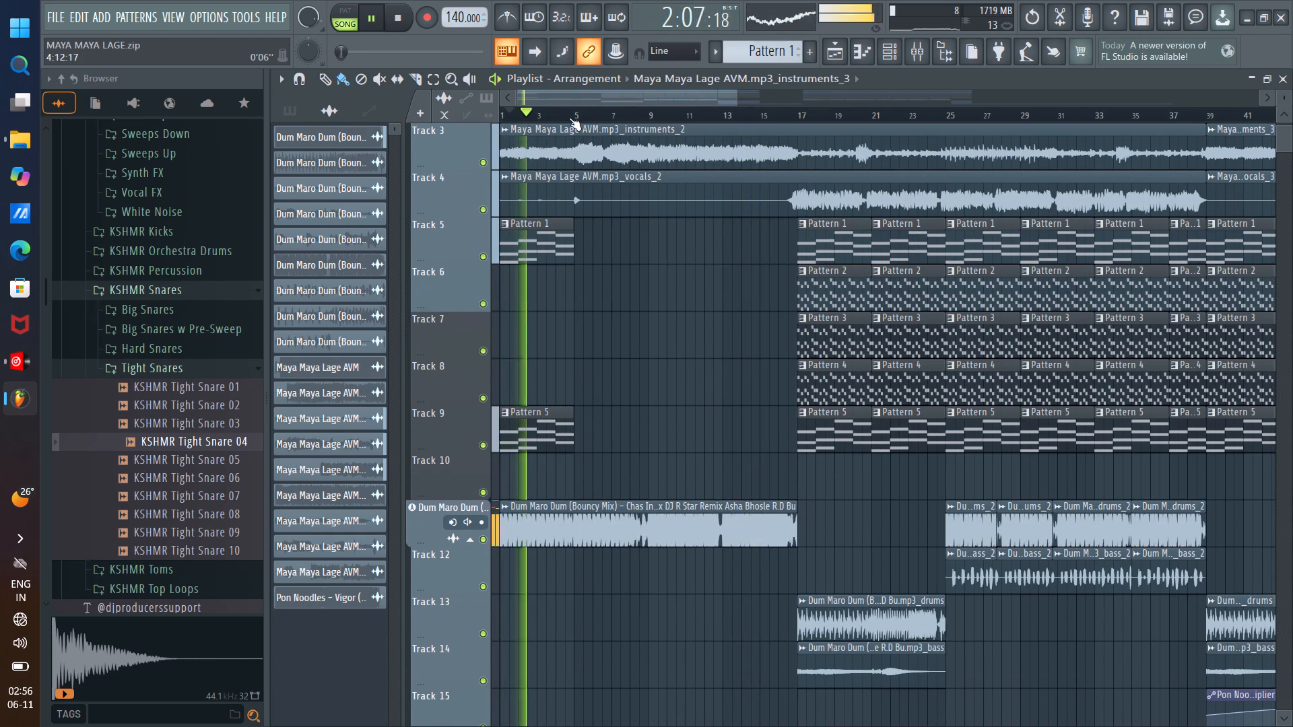
click(568, 114)
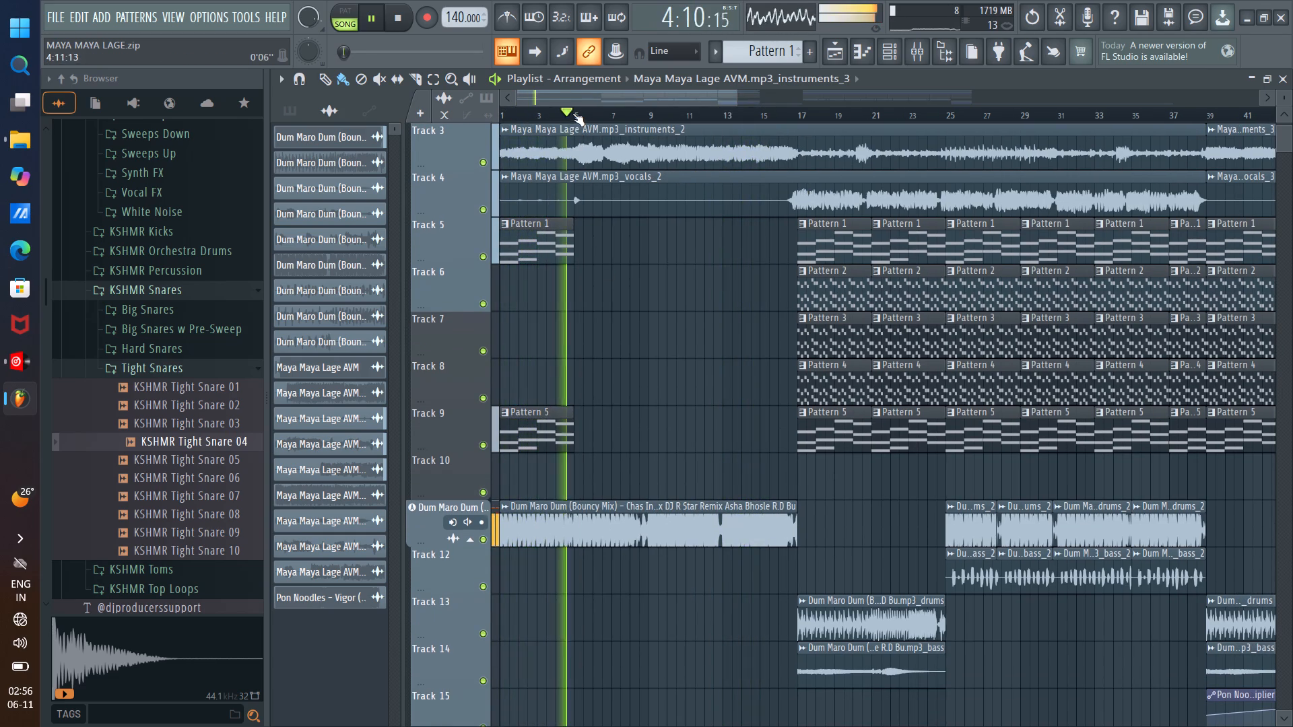
drag(589, 98, 614, 102)
click(646, 112)
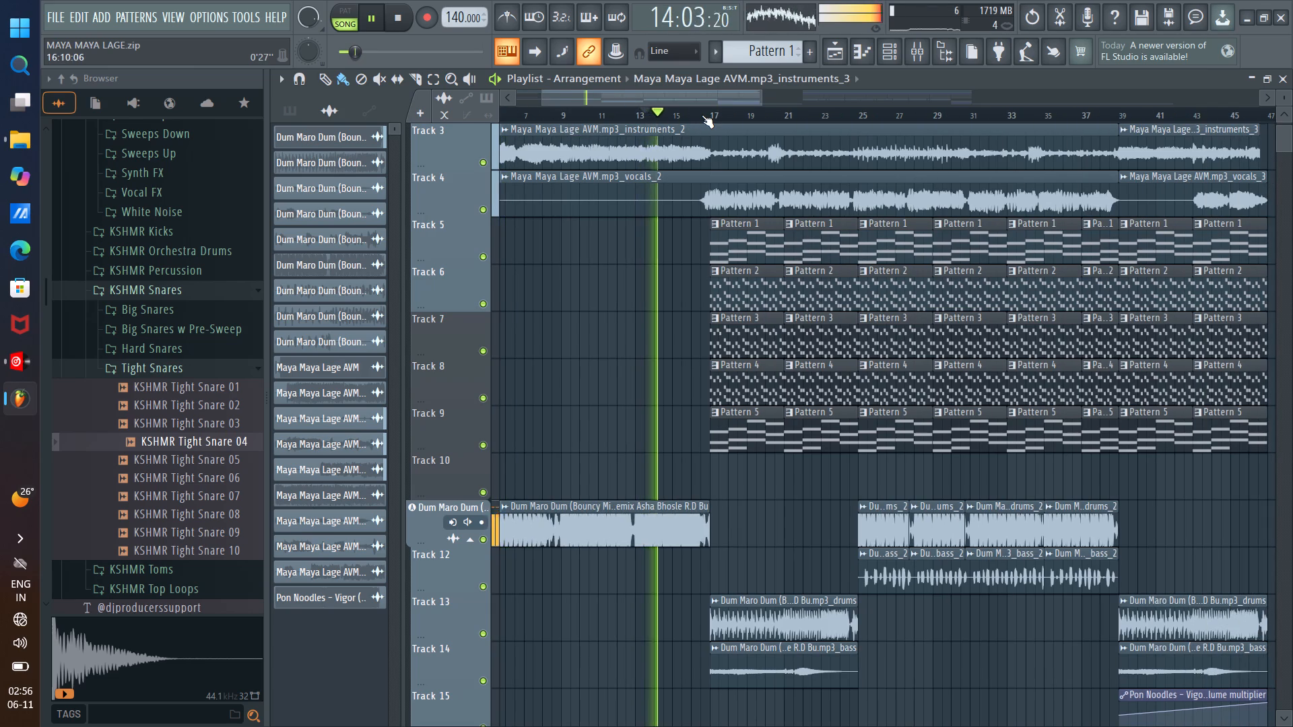
Play the arrangement from about bar 16 through the bar 47 transition, examining the pattern, drum and Pon Noodles clips.
click(701, 115)
drag(692, 92, 724, 103)
scroll(717, 165, down, 1)
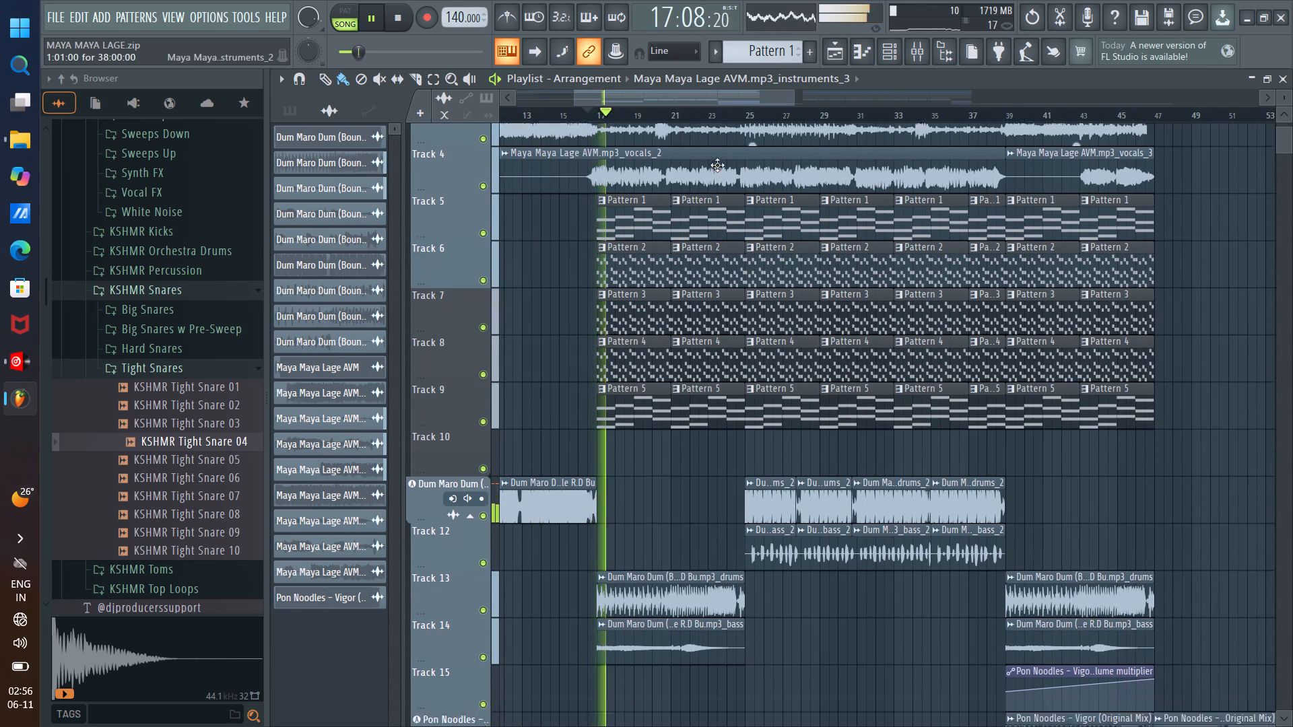
scroll(717, 165, down, 1)
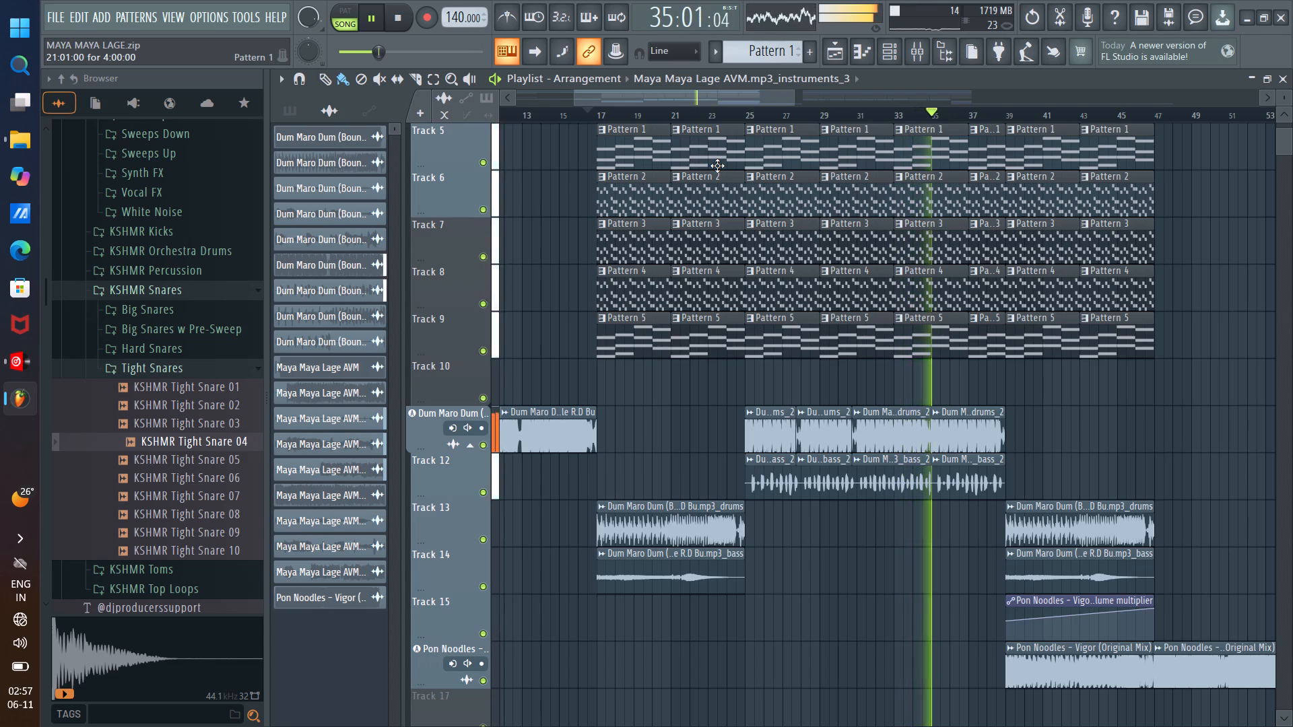
drag(661, 98, 704, 111)
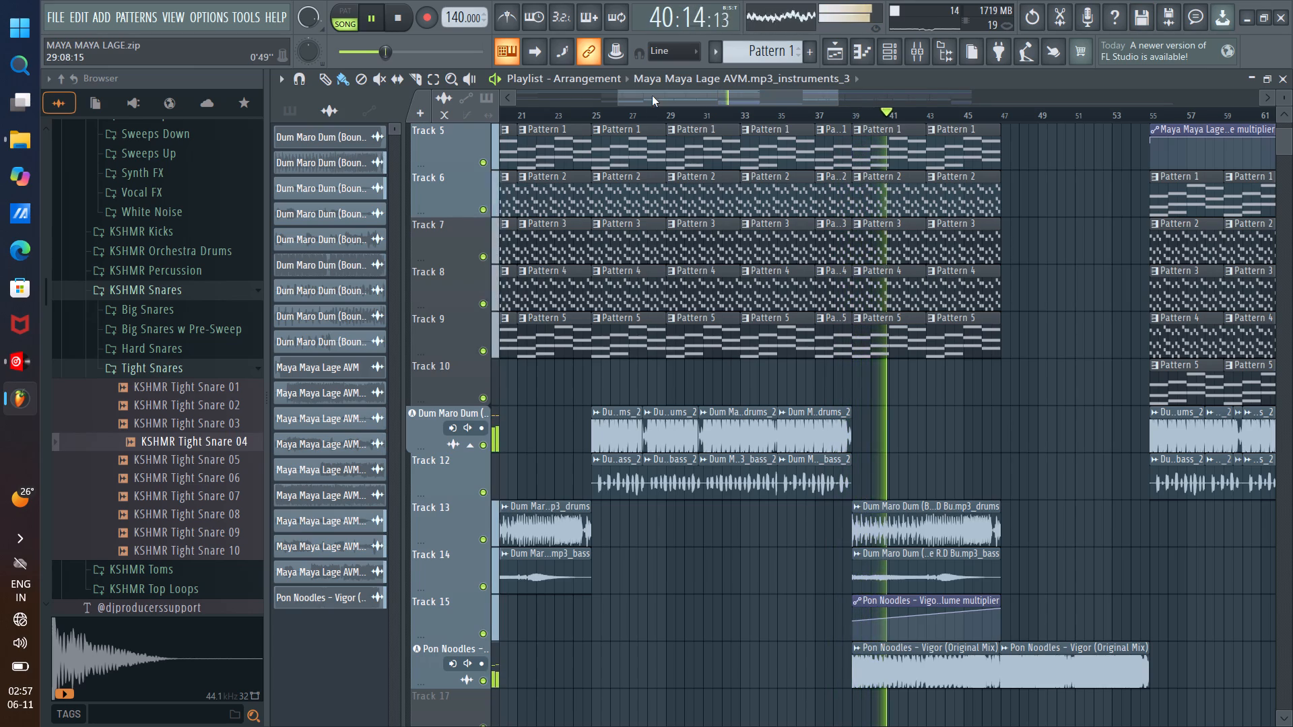
drag(661, 102, 723, 110)
scroll(859, 209, down, 2)
scroll(859, 210, up, 1)
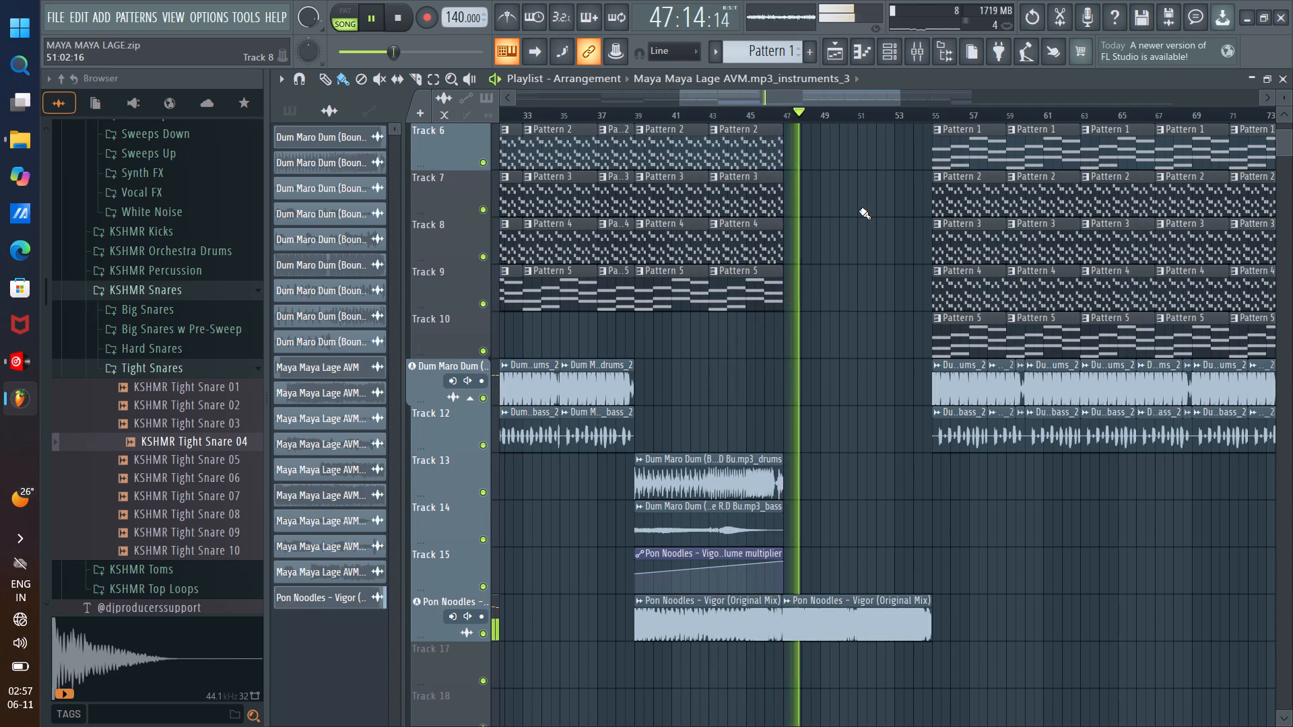
Open Maximus on the Pon Noodles mixer track, select its MASTER band and turn off the band solo.
click(910, 53)
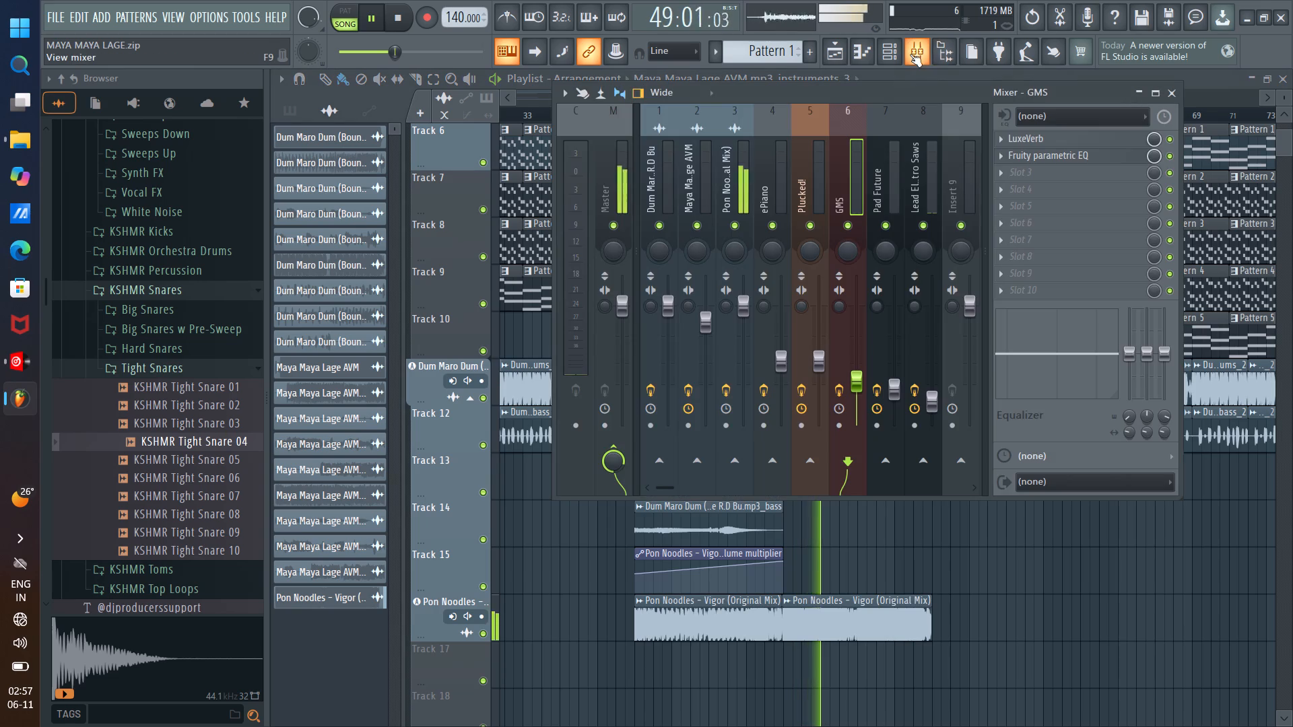
click(731, 120)
click(1092, 139)
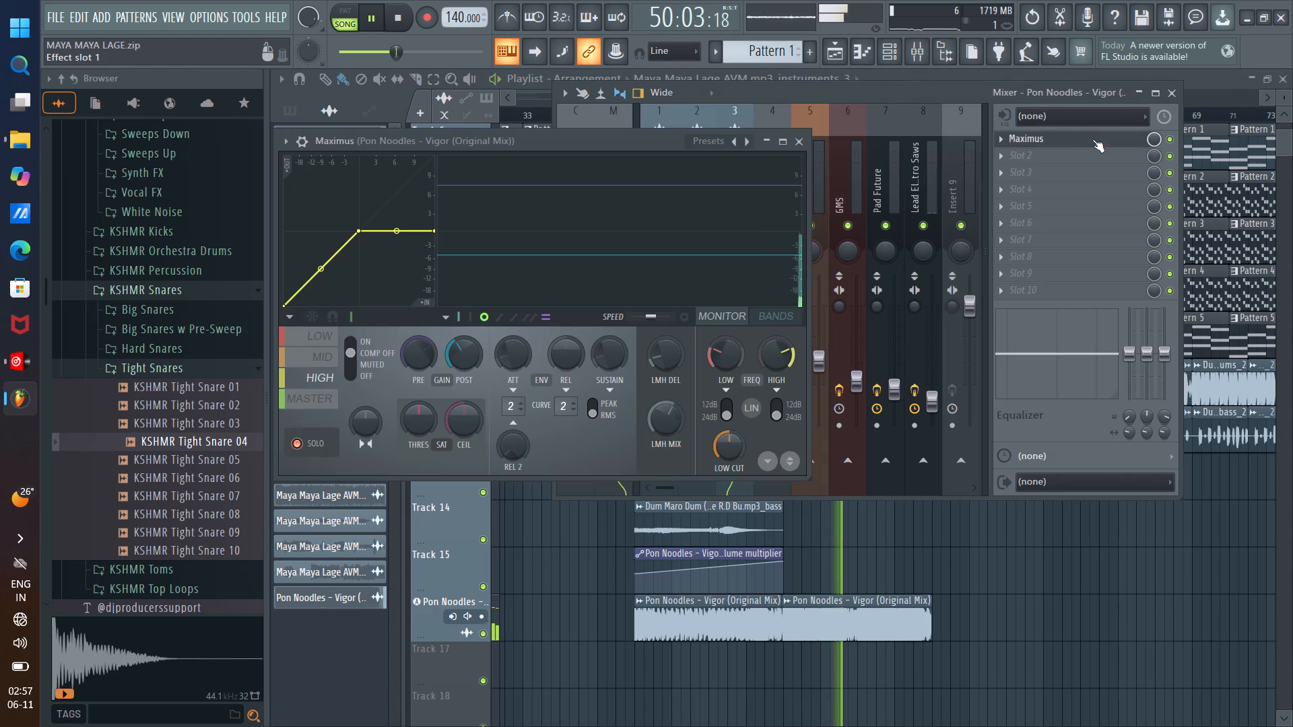
click(309, 401)
click(297, 441)
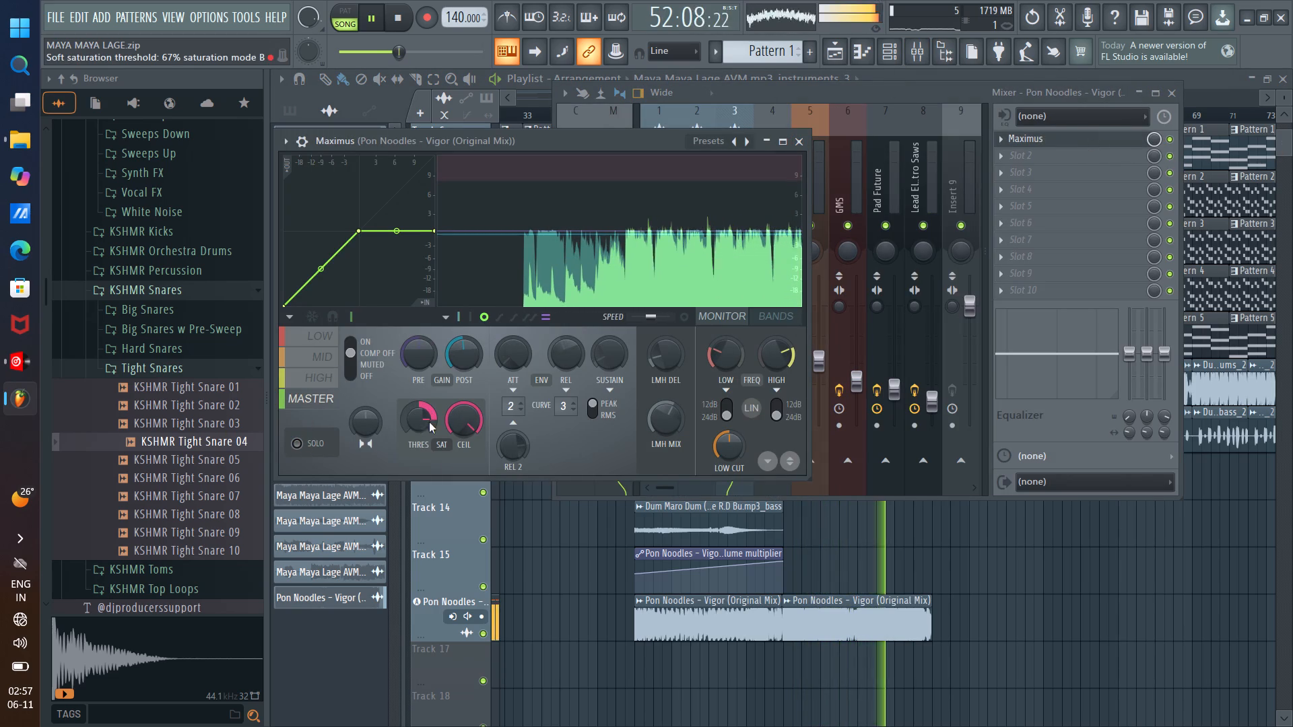
Adjust the Maximus master band's soft saturation, lowering the threshold to below about 42%, and restart playback.
scroll(471, 419, down, 8)
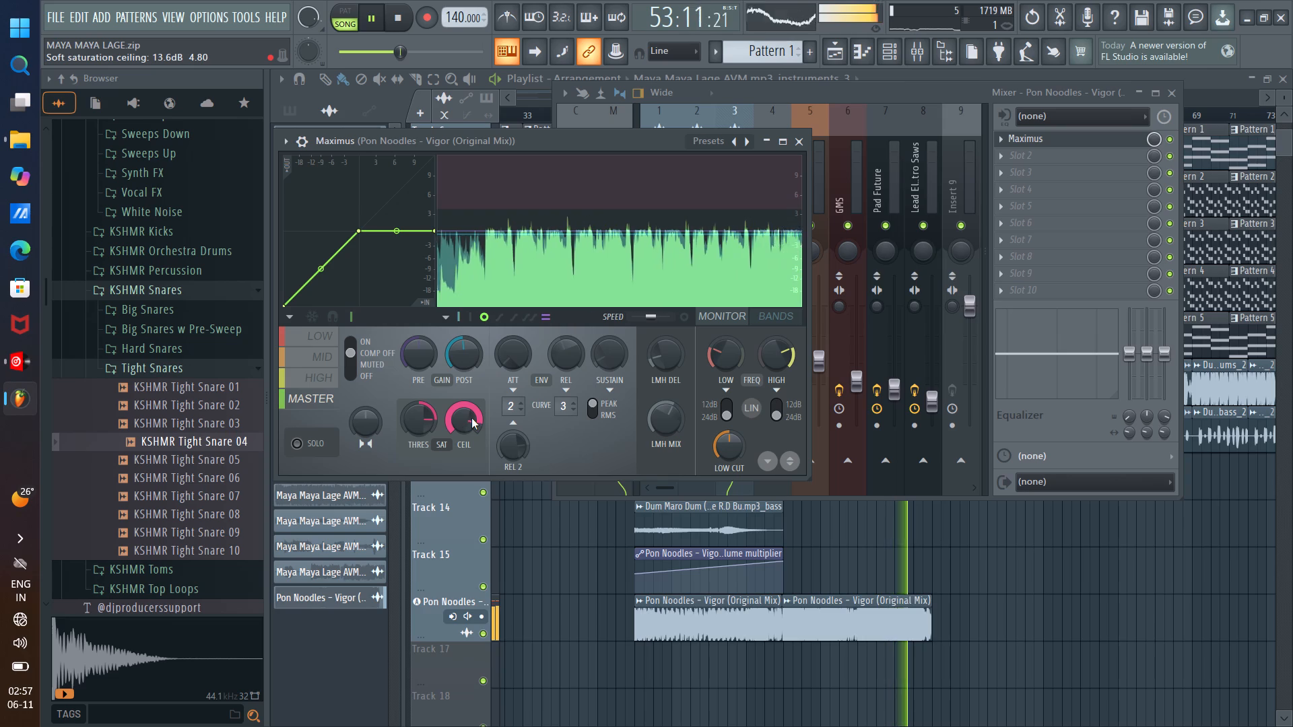
scroll(471, 418, up, 11)
scroll(407, 419, down, 10)
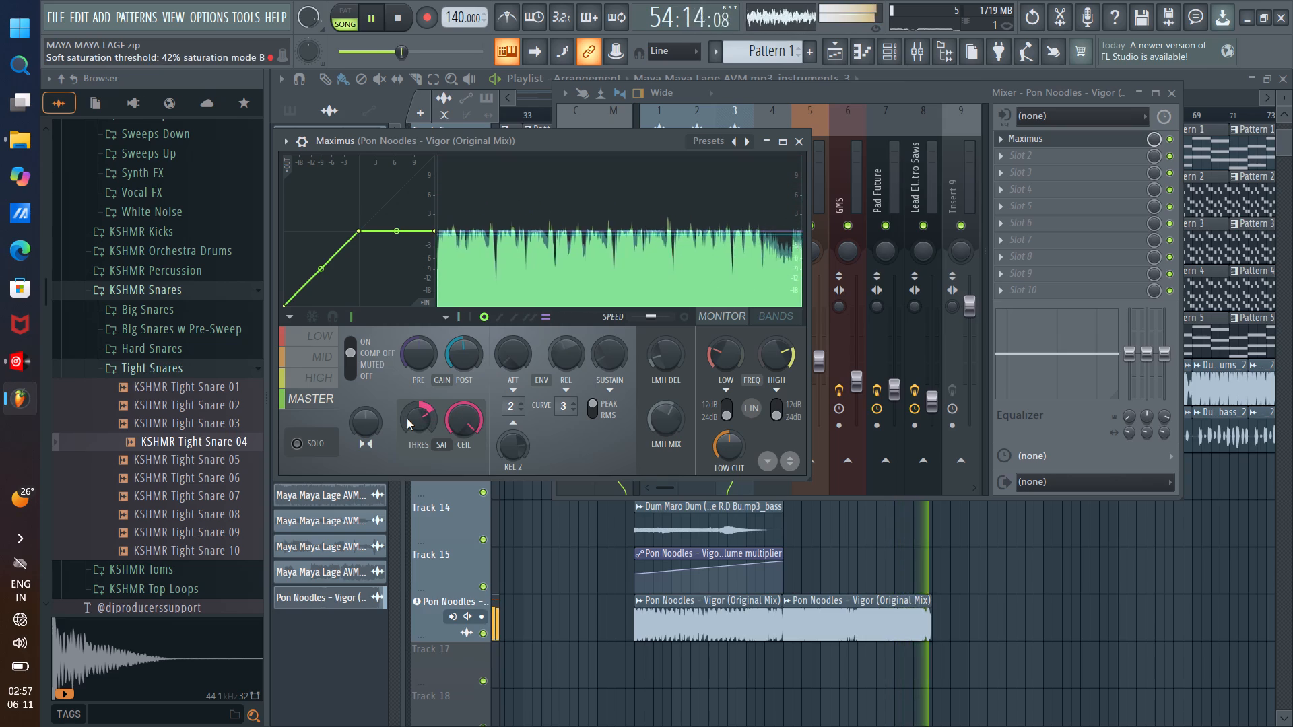
scroll(407, 419, down, 2)
key(space)
key(space)
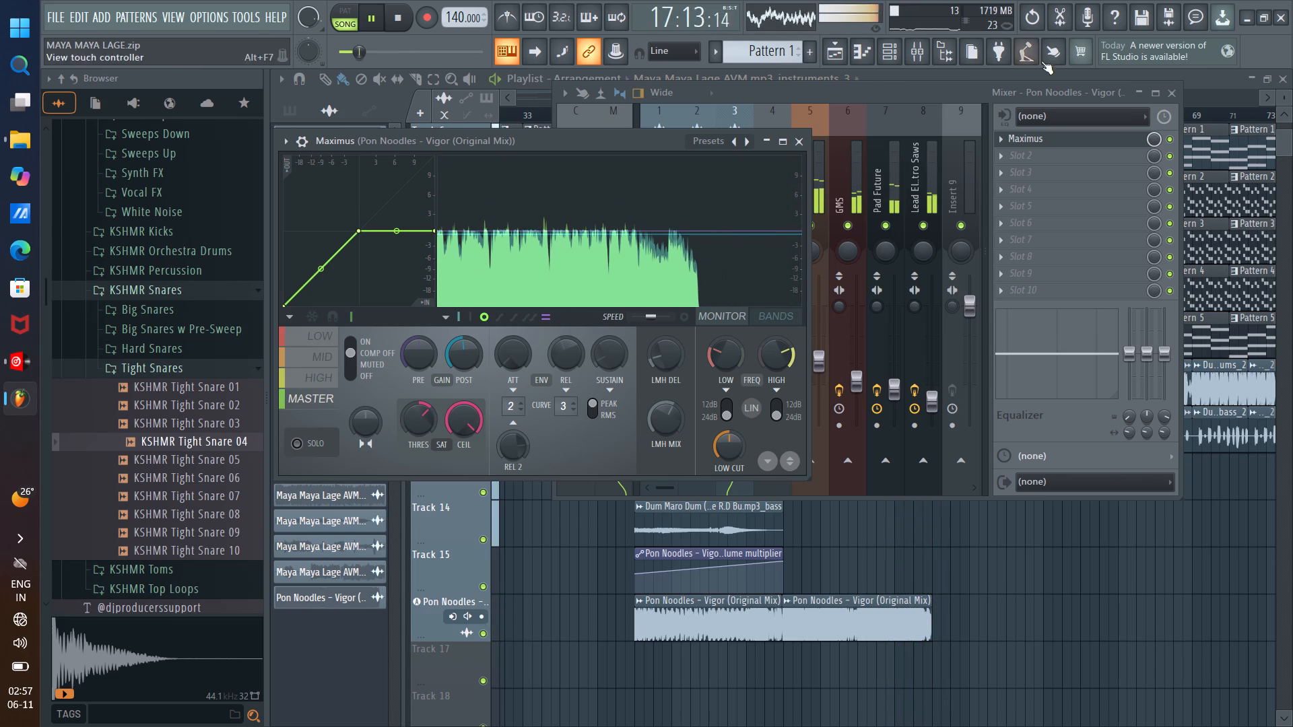
Replay from about bar 46 and readjust the Pon Noodles Maximus master saturation, with threshold around 58% and ceiling below about 10.8 dB.
click(1222, 75)
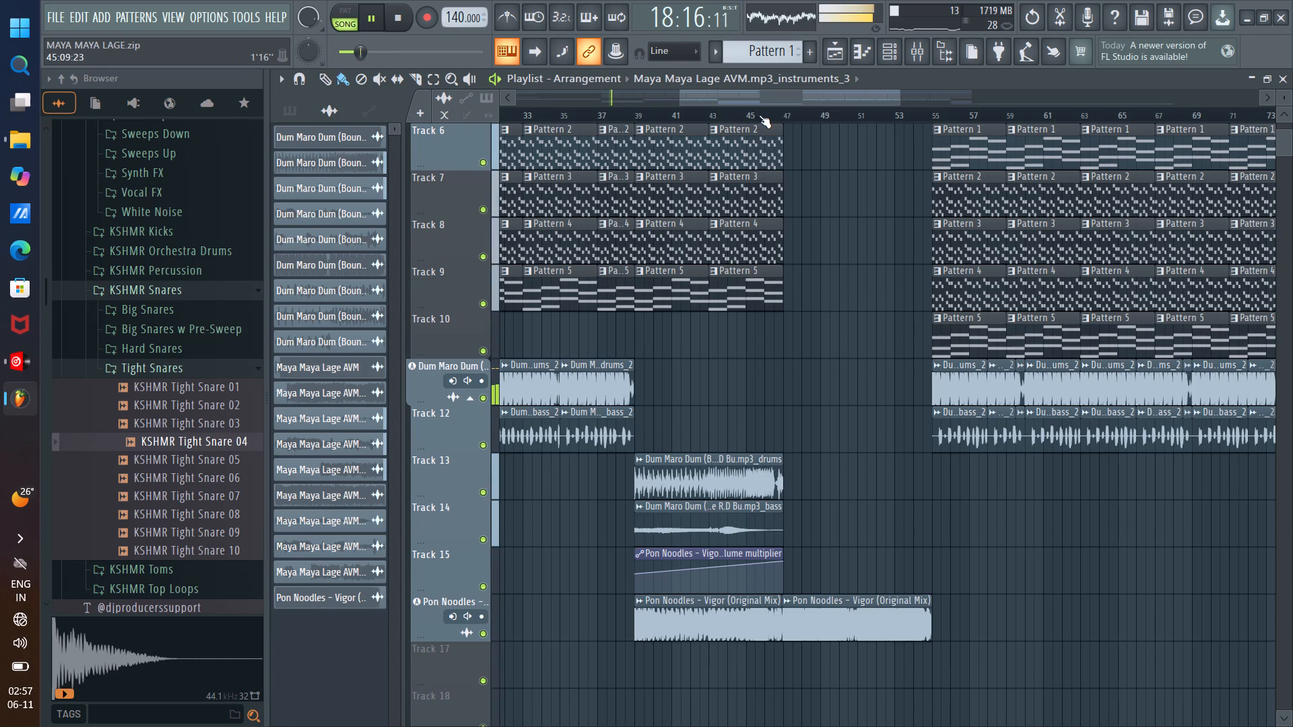
click(763, 115)
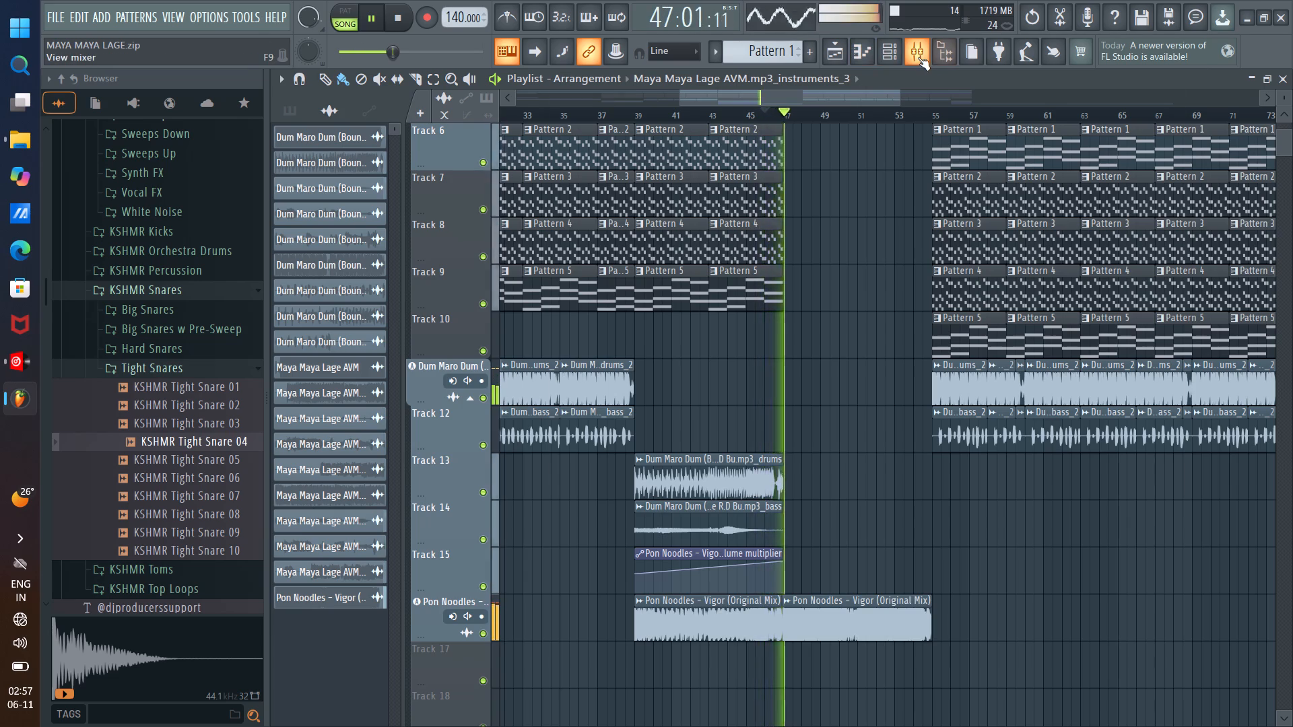
click(919, 57)
click(1054, 139)
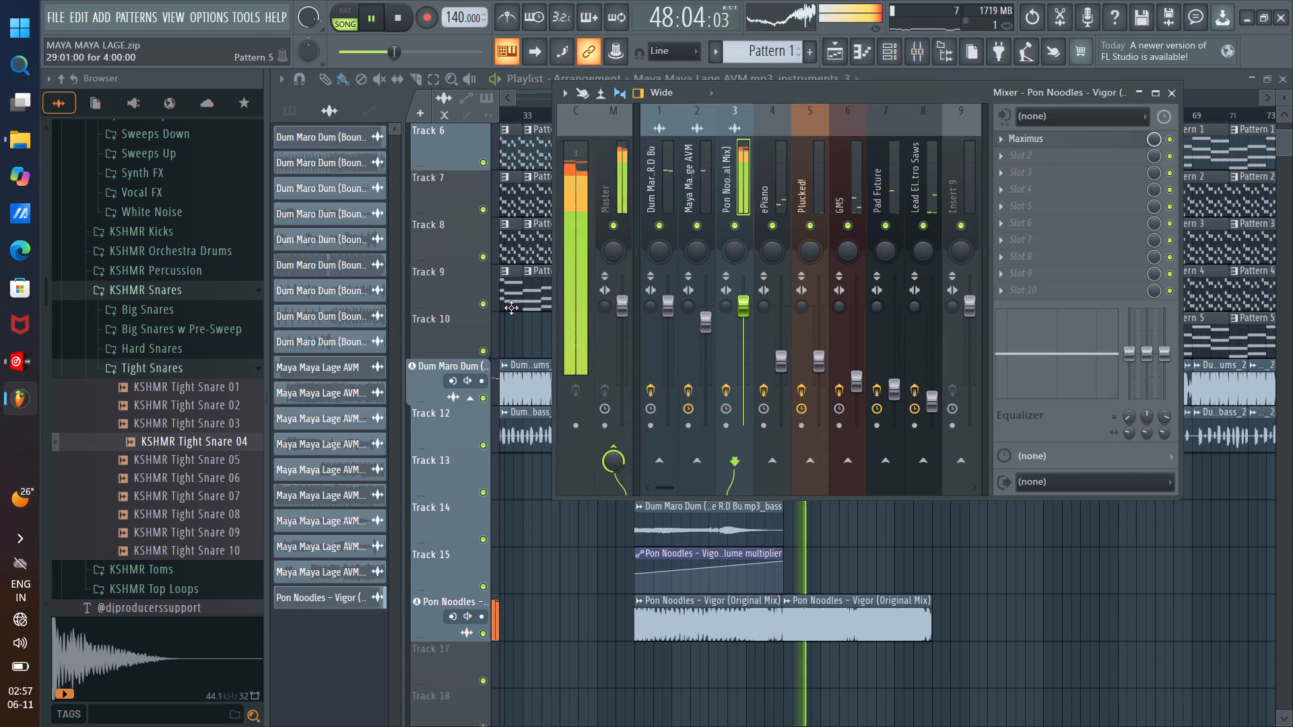
click(734, 119)
click(1025, 139)
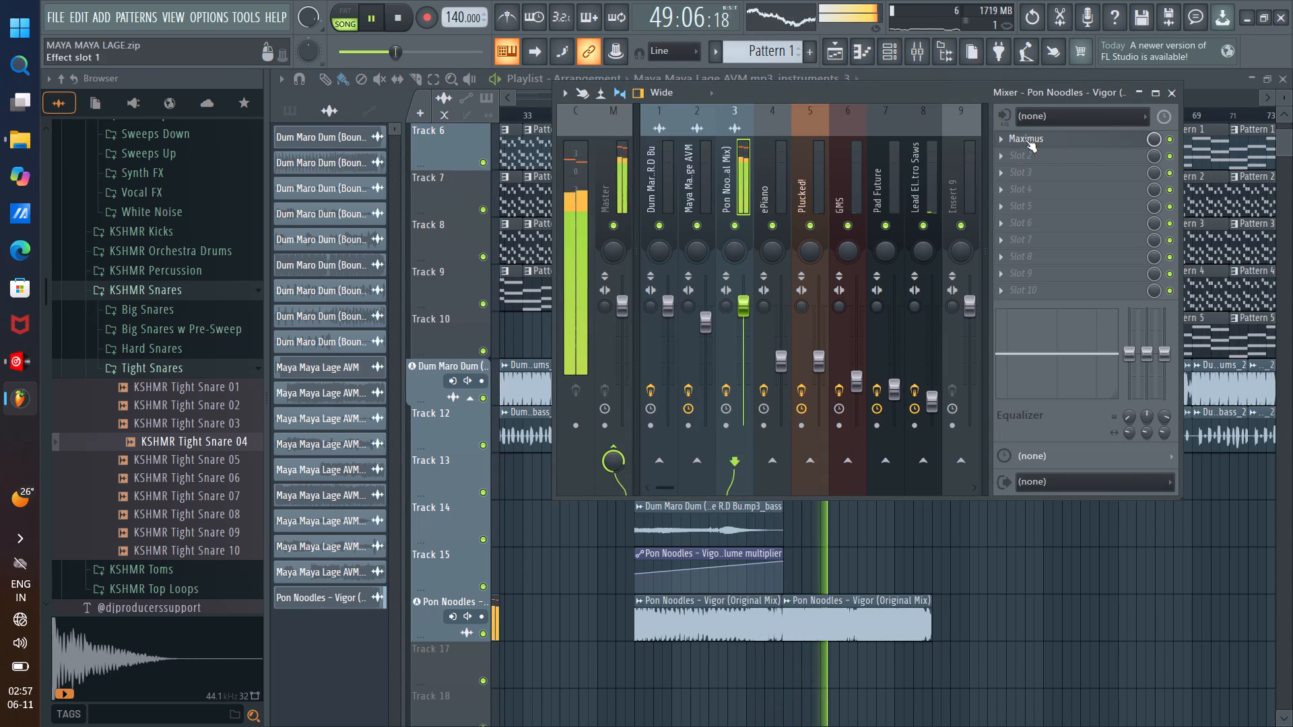
drag(419, 419, 451, 654)
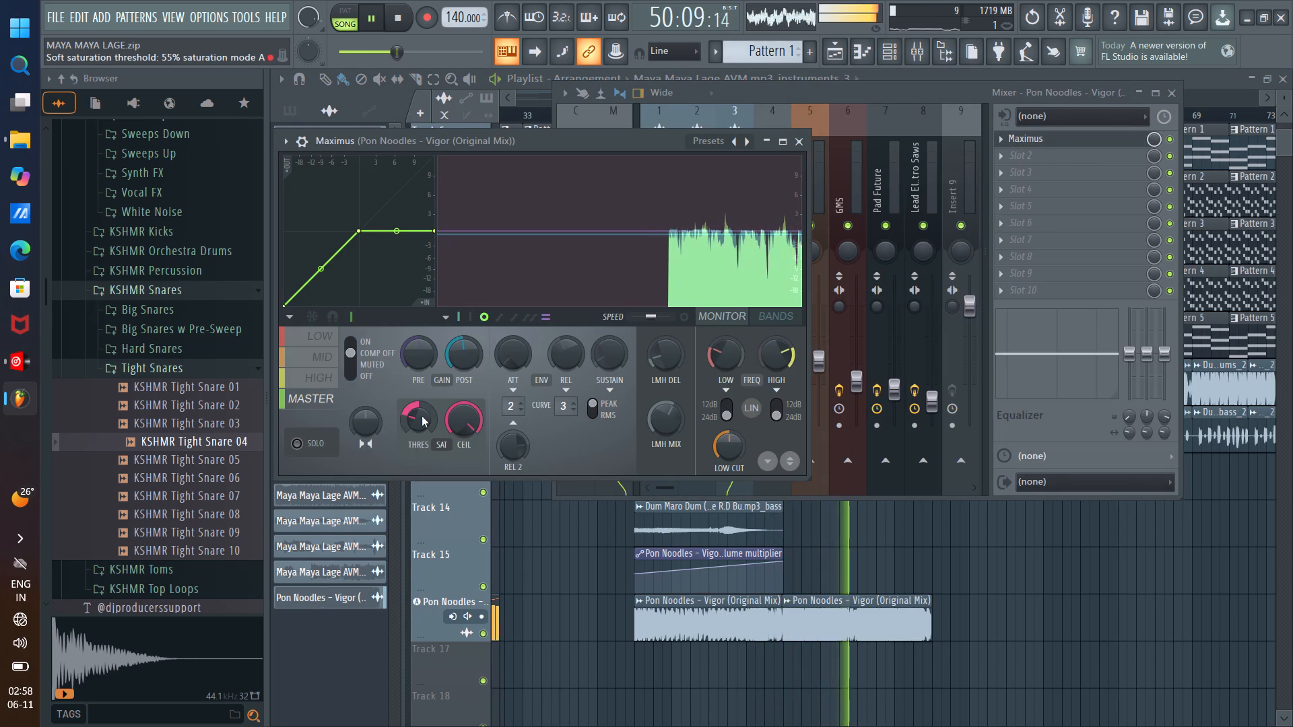
scroll(422, 416, down, 3)
scroll(422, 416, up, 2)
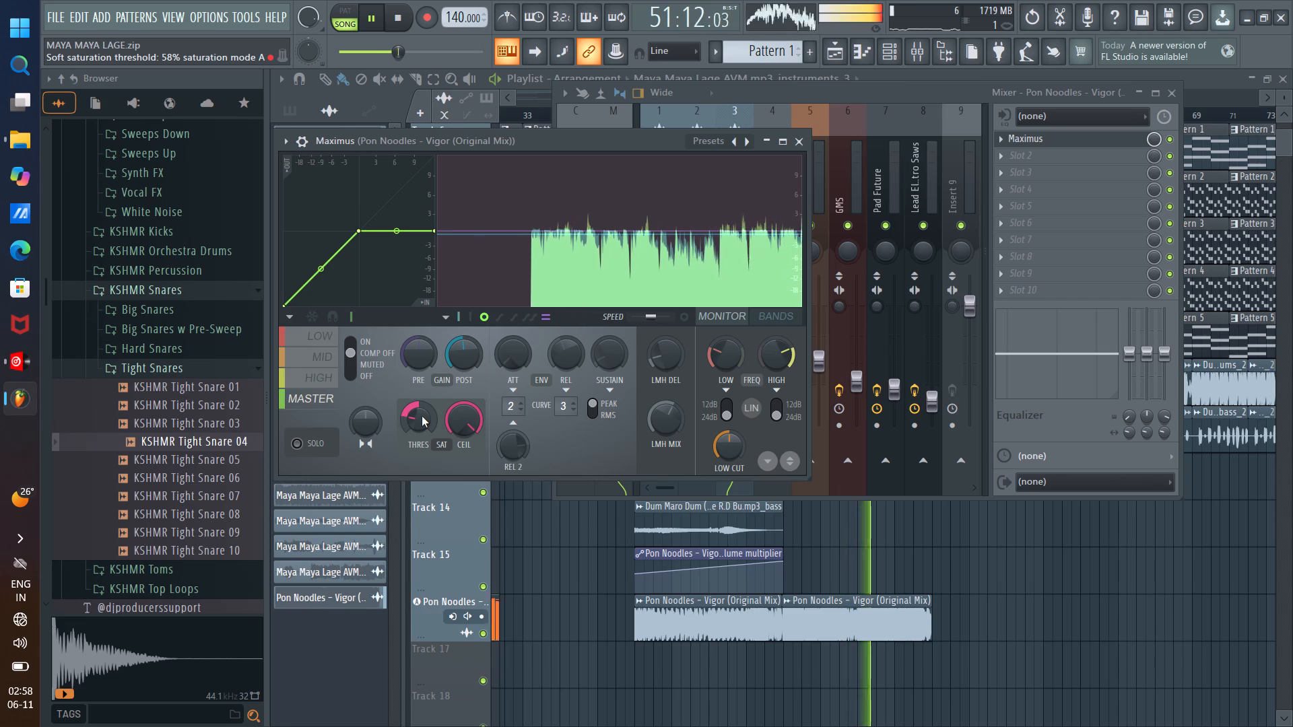
scroll(422, 416, down, 15)
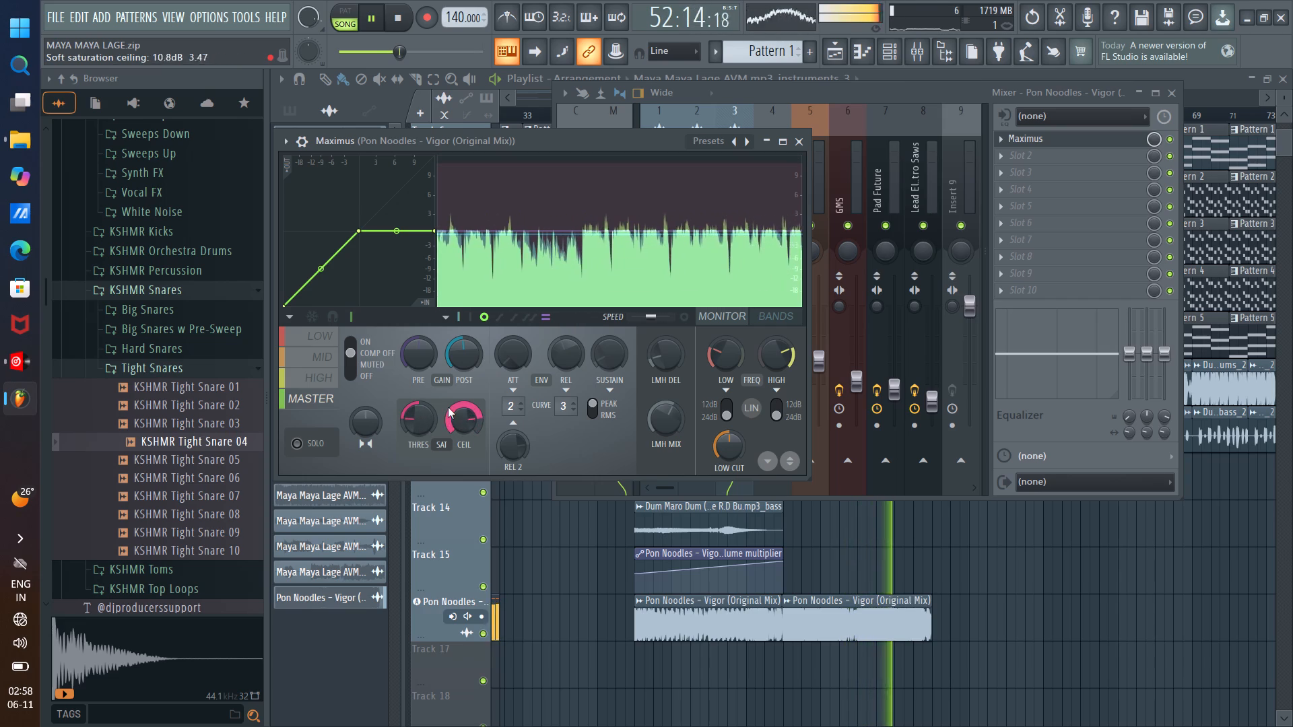
scroll(470, 346, down, 1)
scroll(465, 417, down, 6)
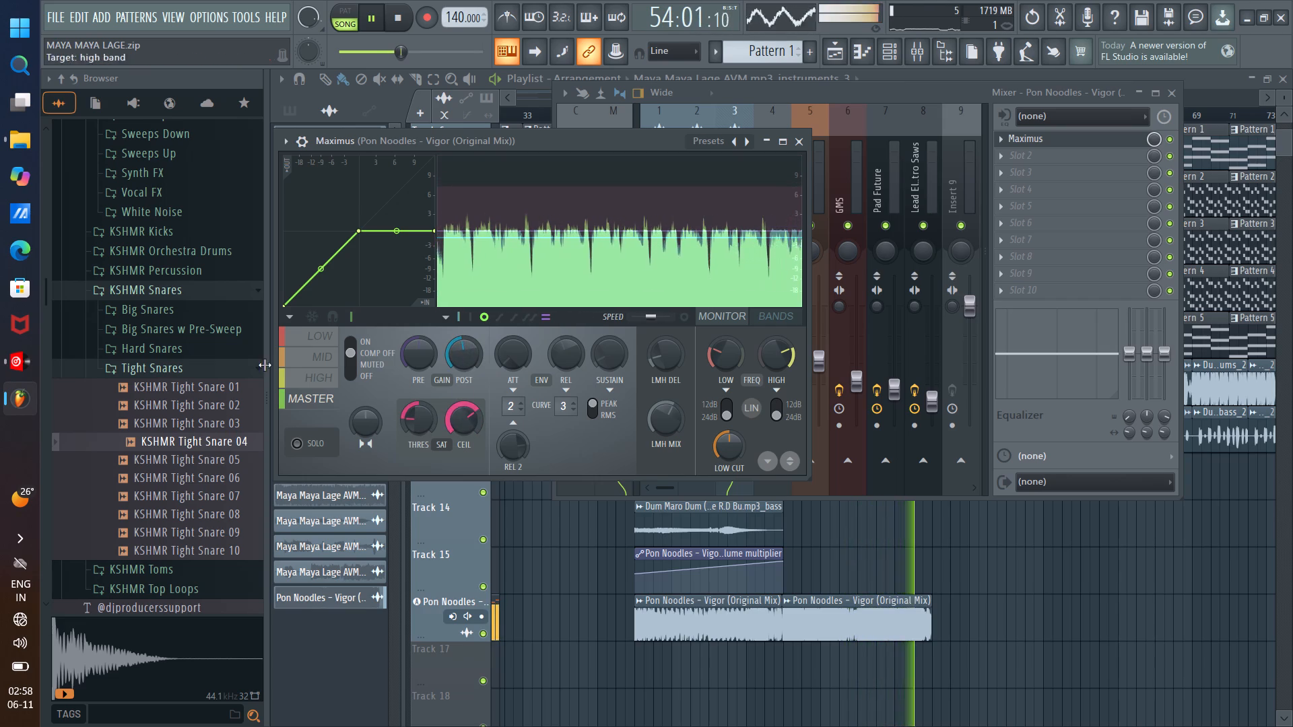
Inspect the HIGH, MID and LOW bands in the Pon Noodles Maximus and return to the MASTER band.
click(311, 372)
click(319, 362)
click(325, 372)
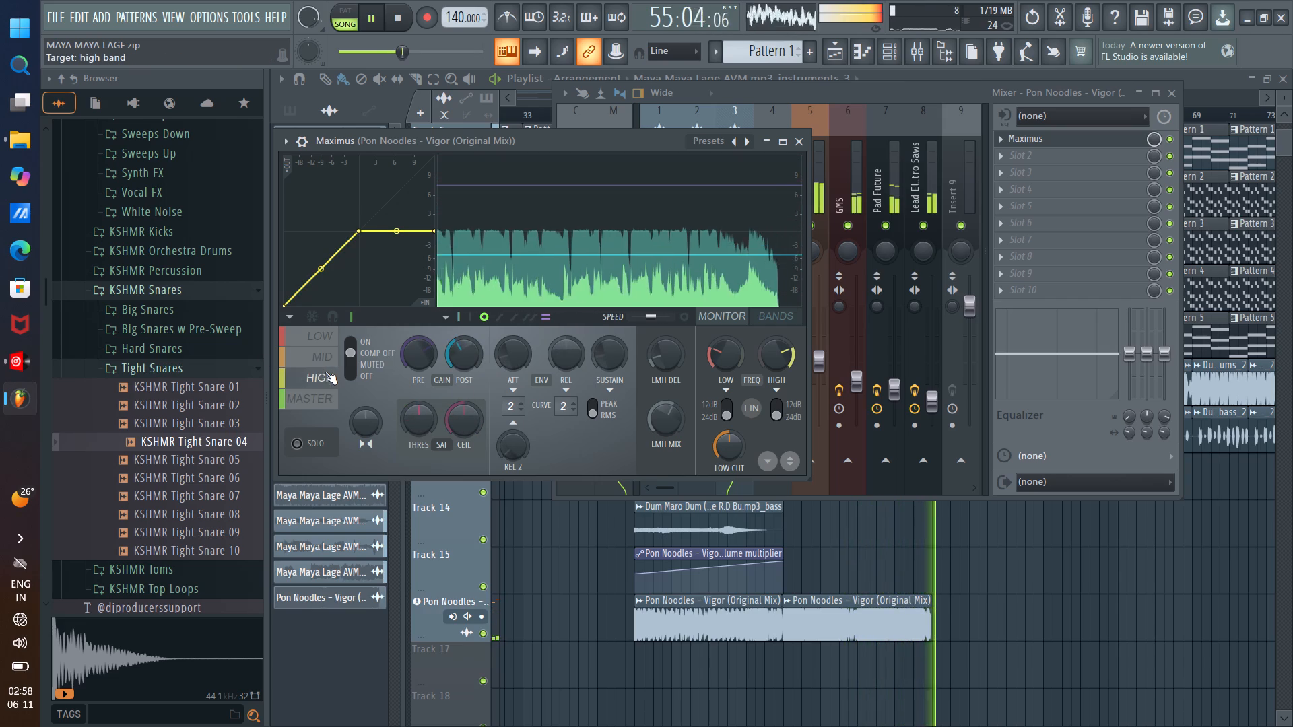
click(326, 355)
click(329, 340)
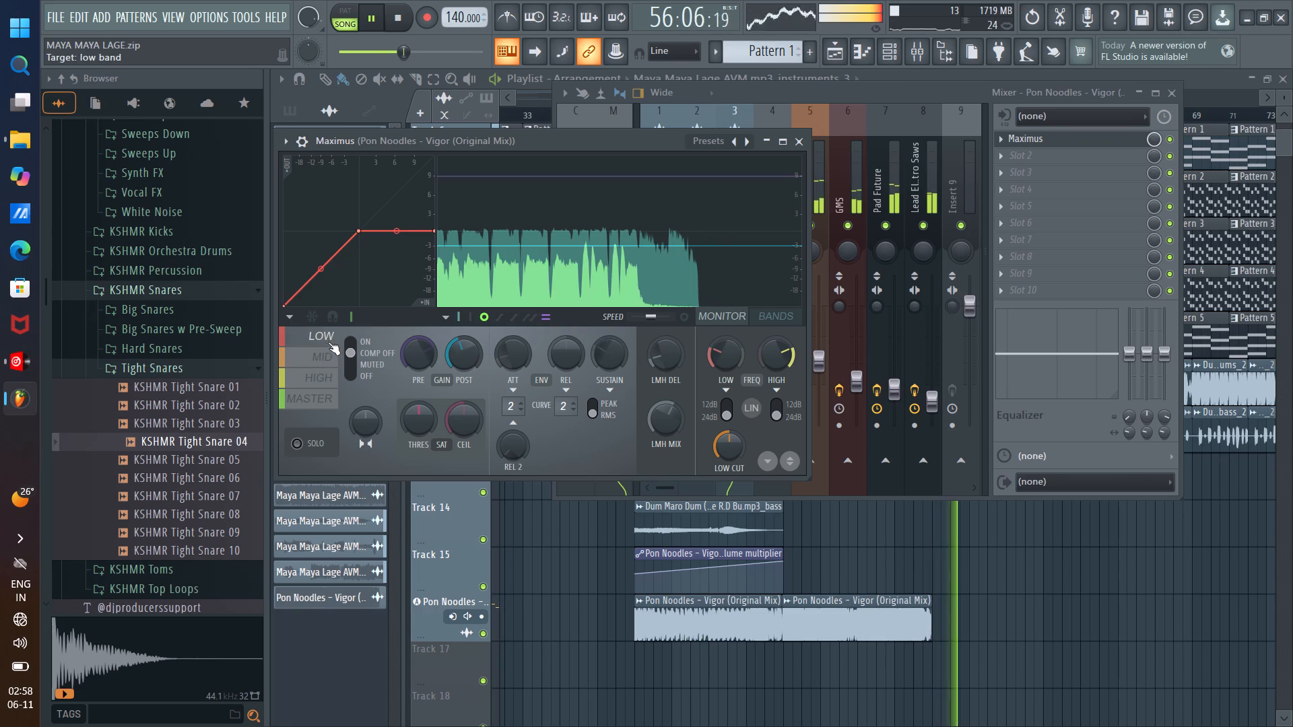
click(325, 399)
Restart playback, adjust the Maximus master band's post gain to 0.0 dB, and close Maximus and the mixer.
key(space)
key(space)
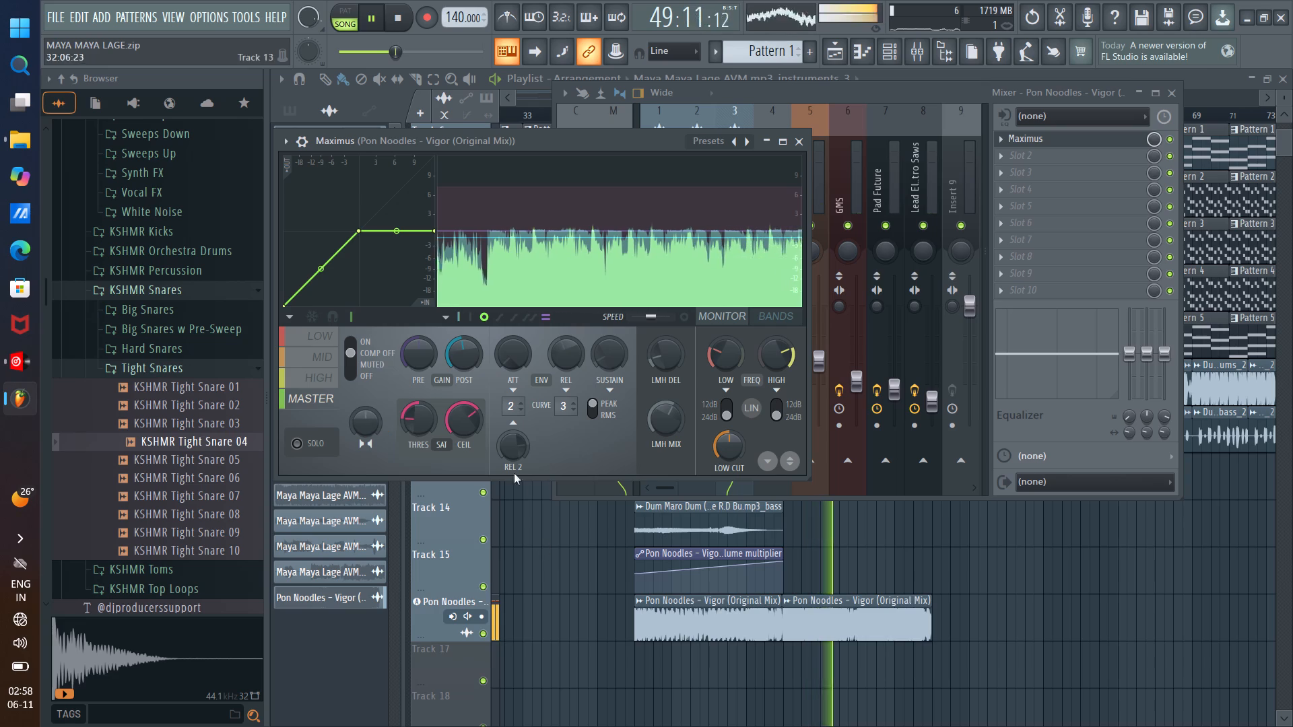
scroll(470, 357, up, 2)
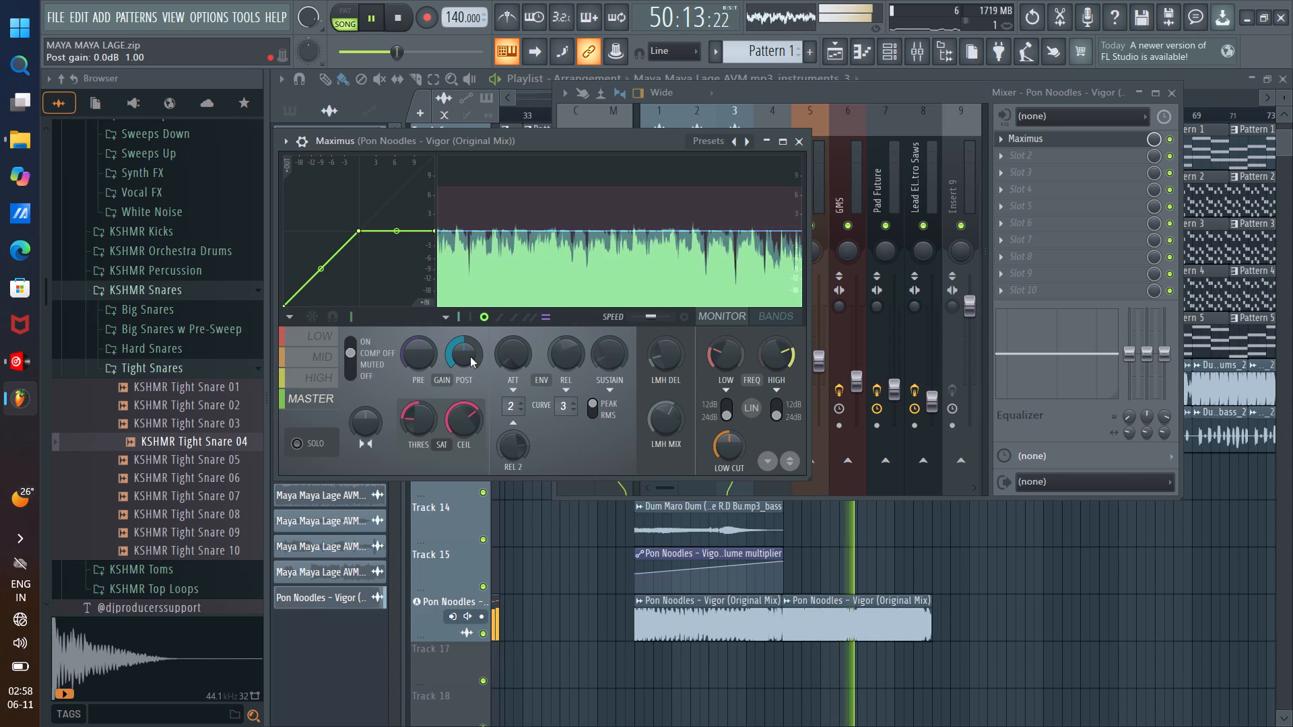
right_click(468, 357)
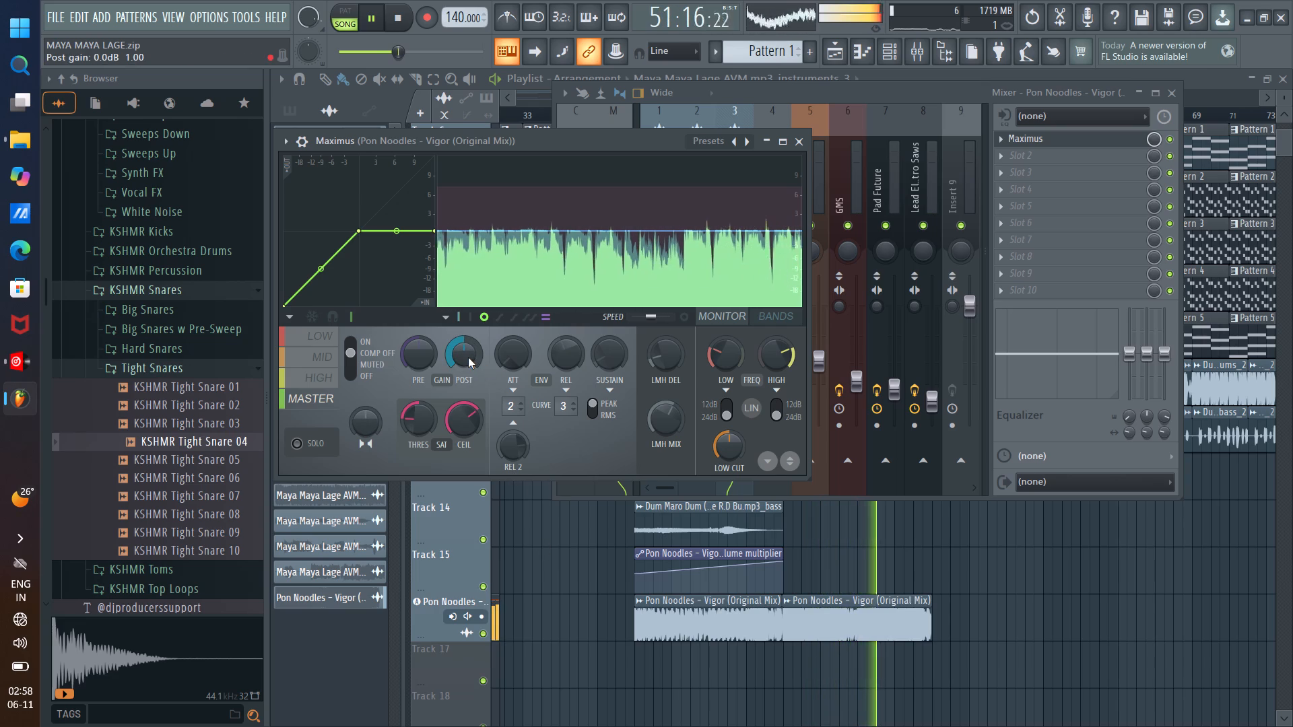
click(498, 361)
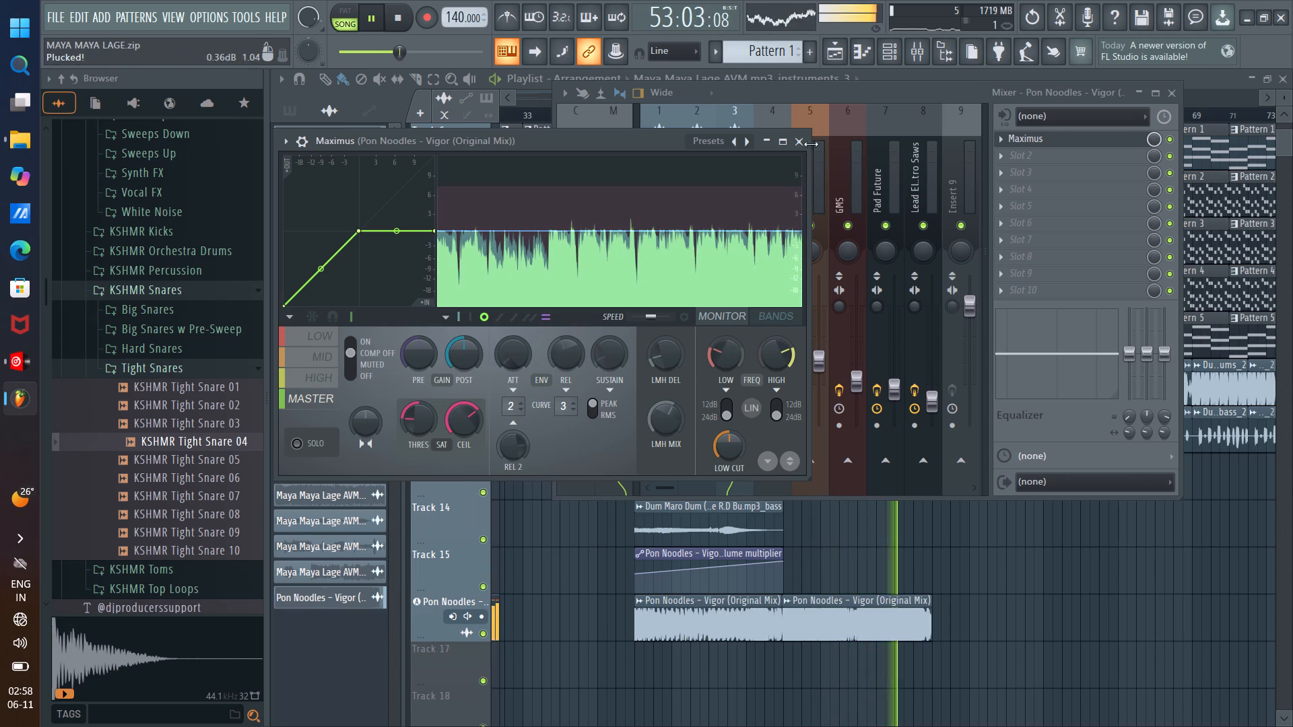
scroll(420, 427, up, 2)
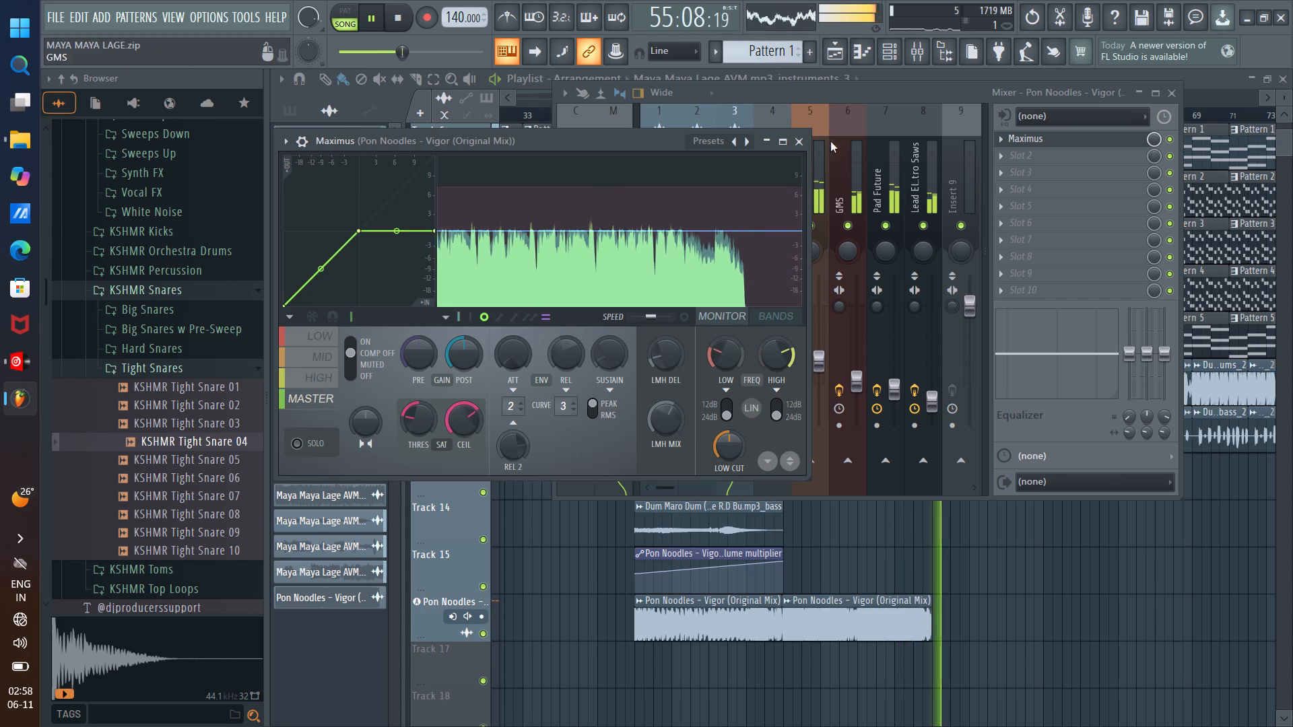
click(806, 141)
click(1175, 95)
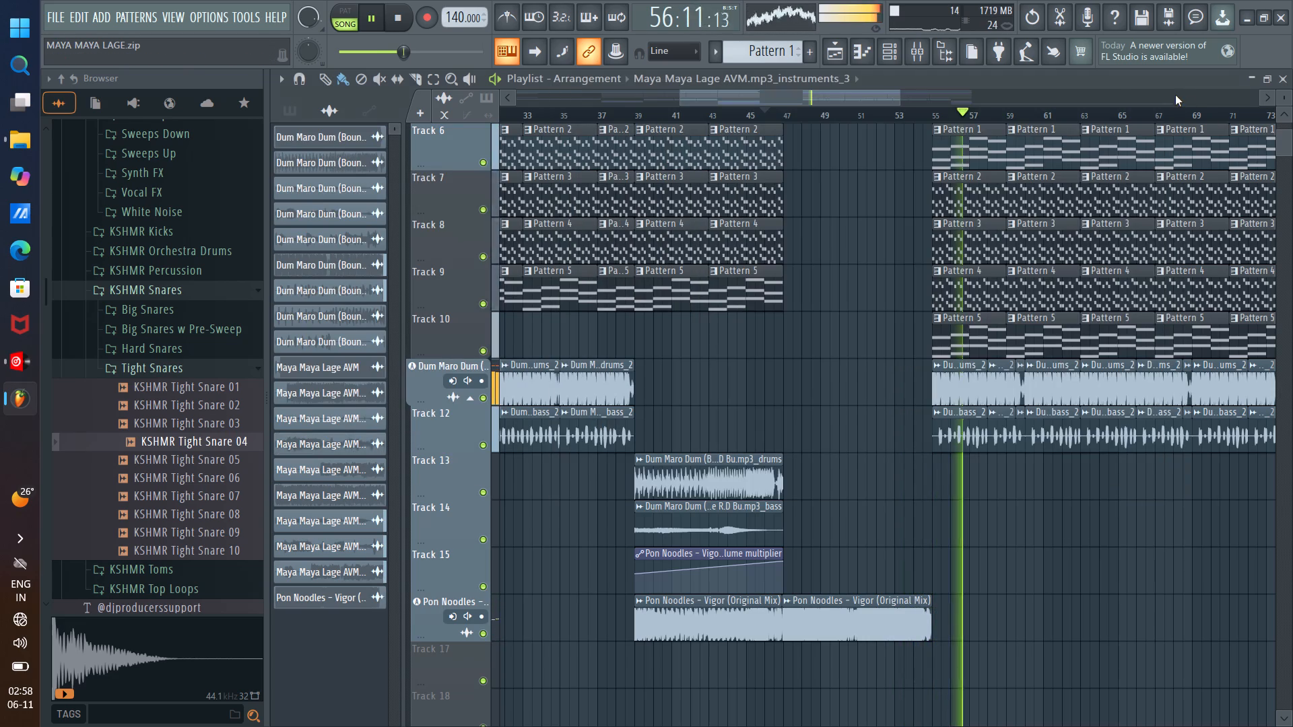
Play the arrangement from about bar 86 into the final Pon Noodles section and check the clip's channel settings.
scroll(801, 110, down, 9)
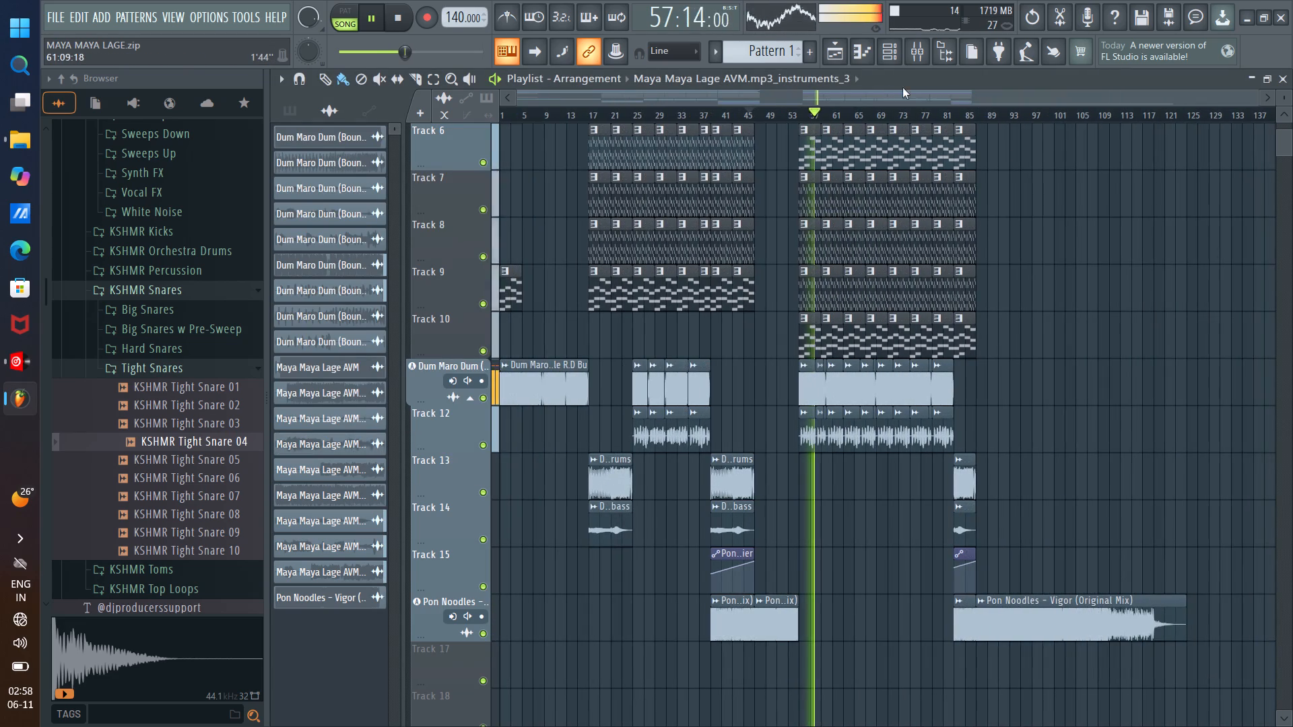
click(970, 116)
scroll(987, 113, up, 10)
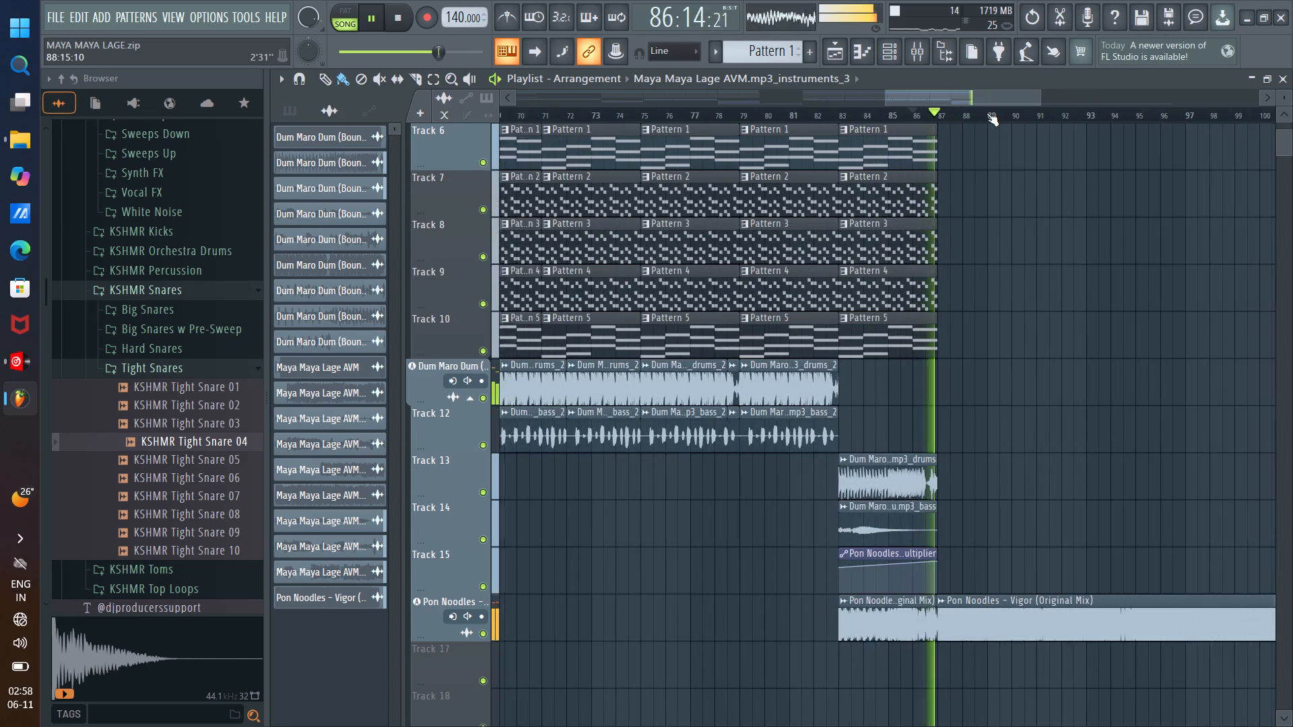
drag(960, 99, 989, 103)
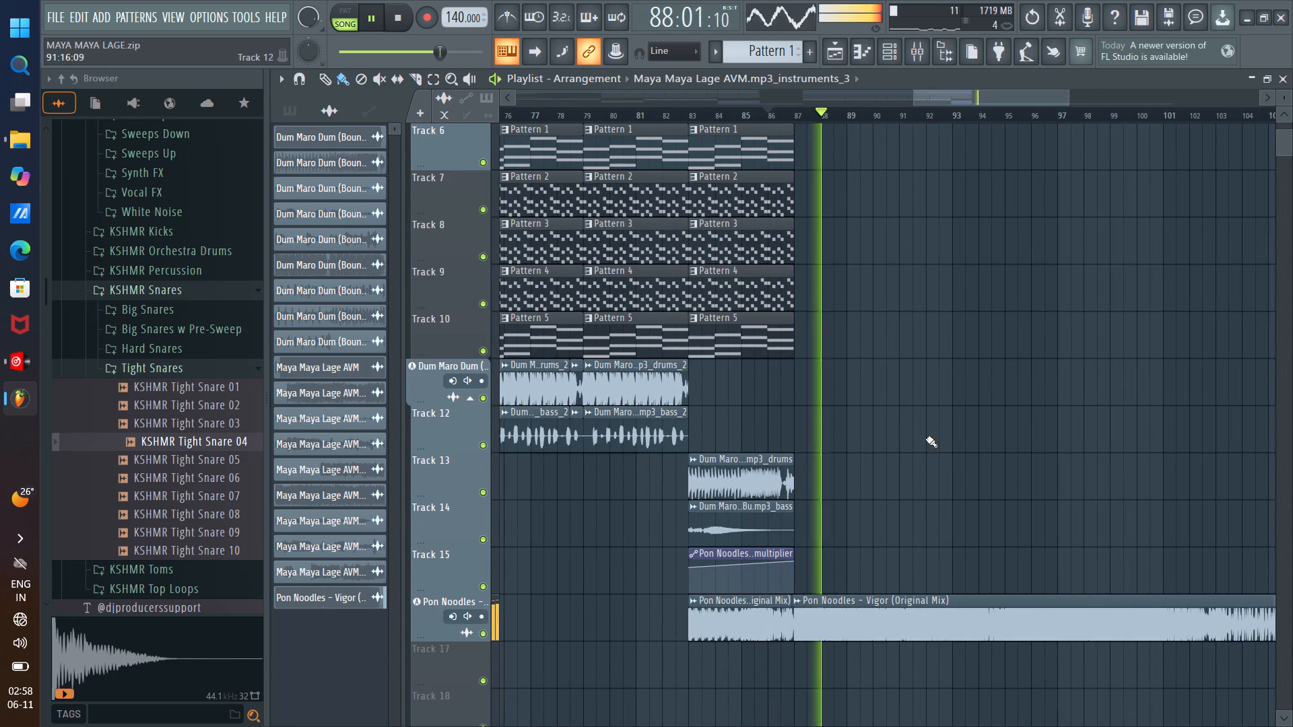
double_click(917, 616)
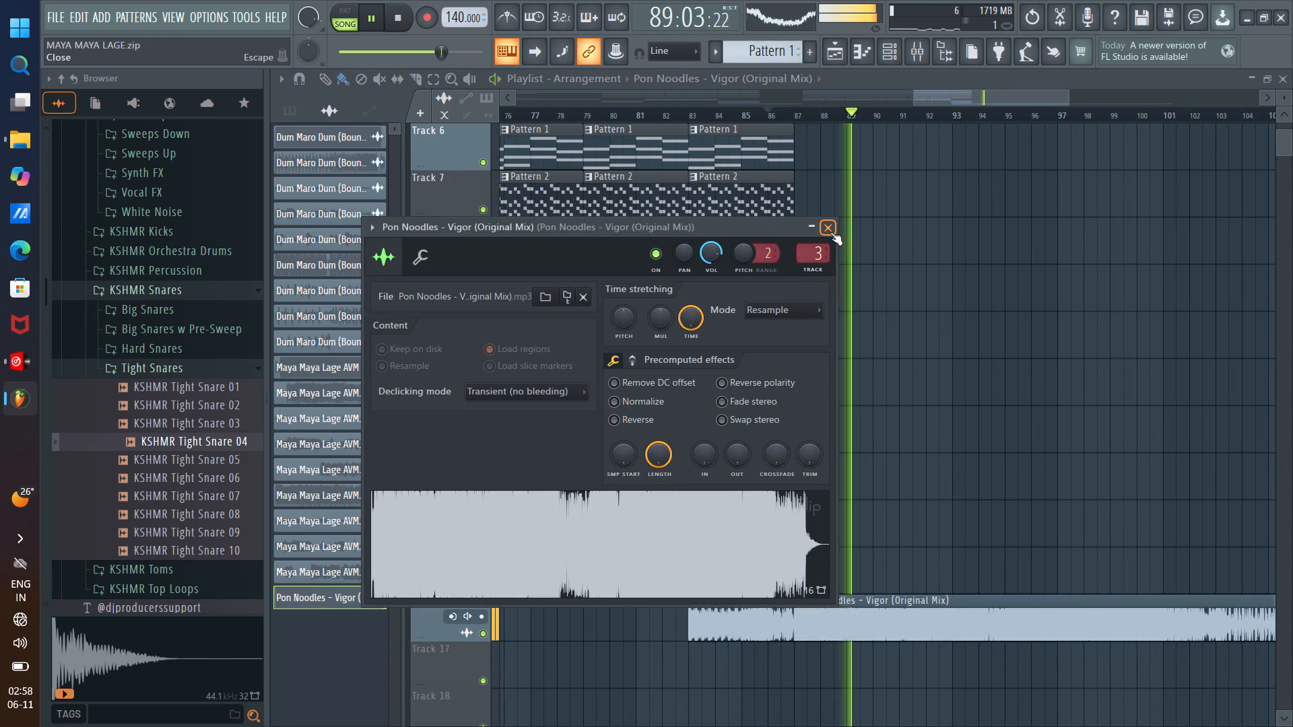
click(830, 232)
Compare the two Pon Noodles drops by playing from about bar 47 and again from about bar 86.
drag(976, 100, 775, 98)
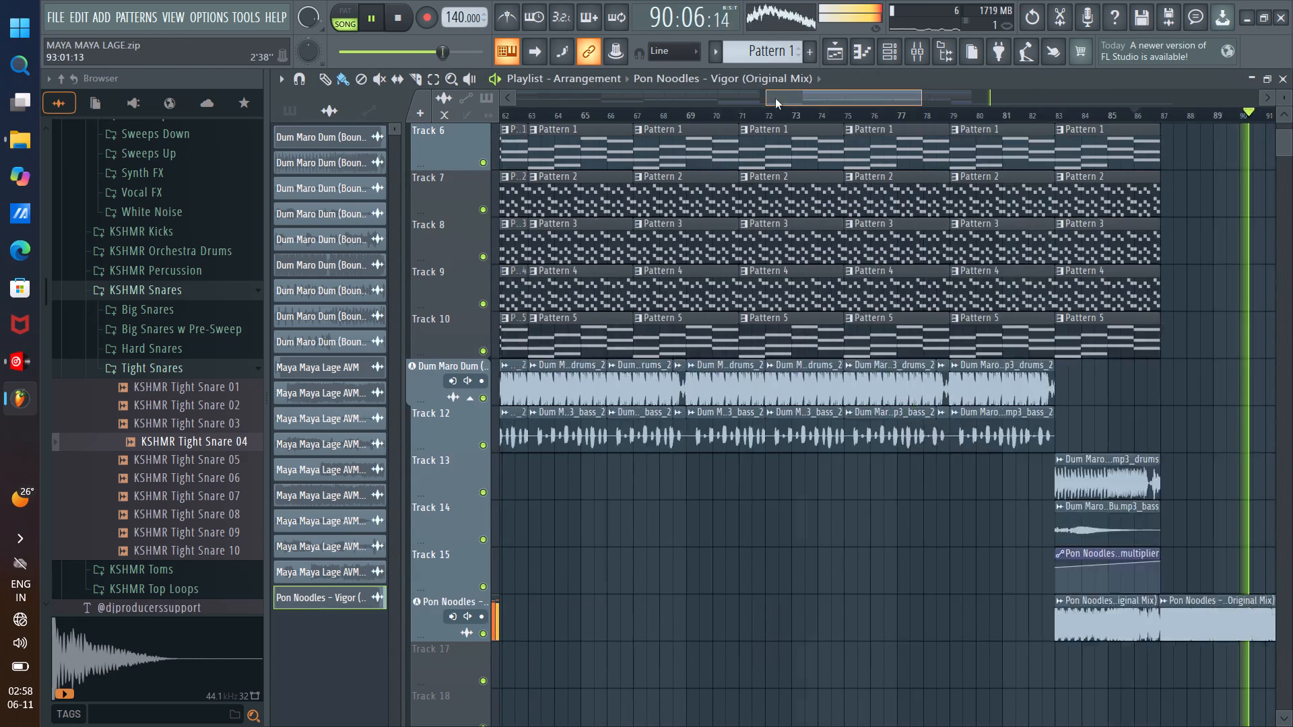
drag(775, 98, 721, 100)
click(1009, 114)
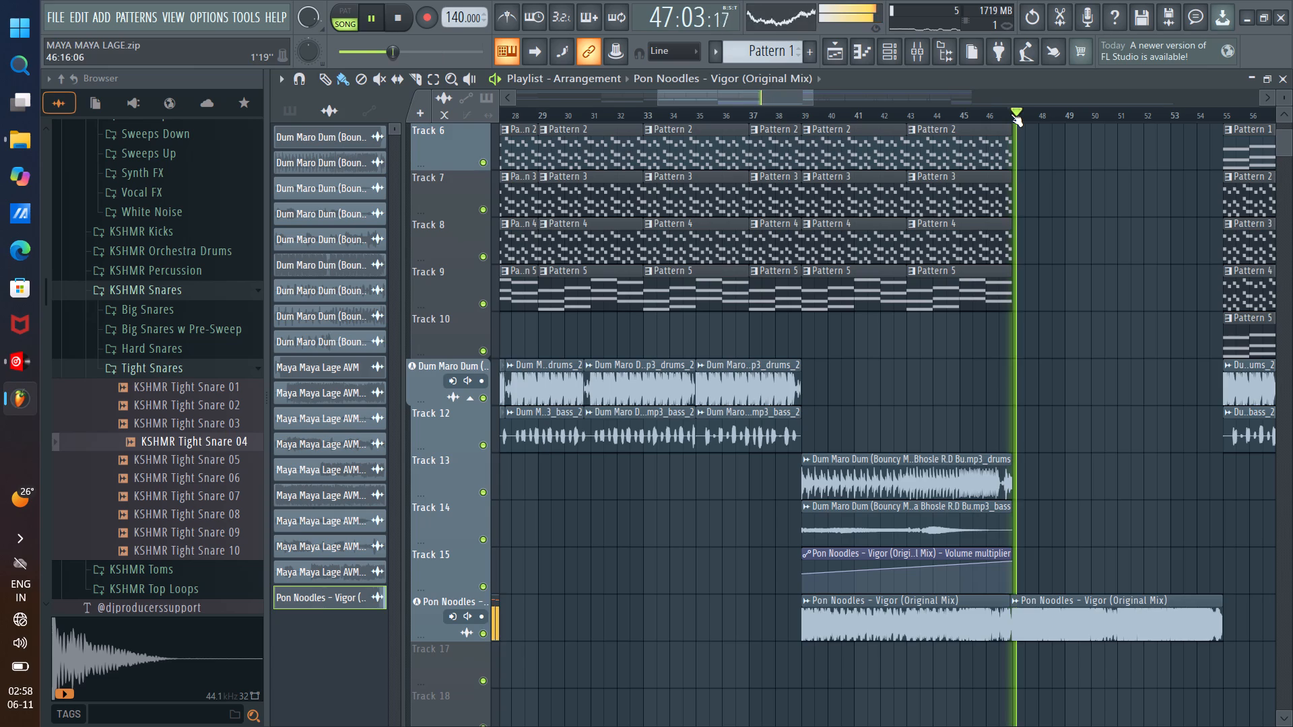
drag(721, 101, 959, 116)
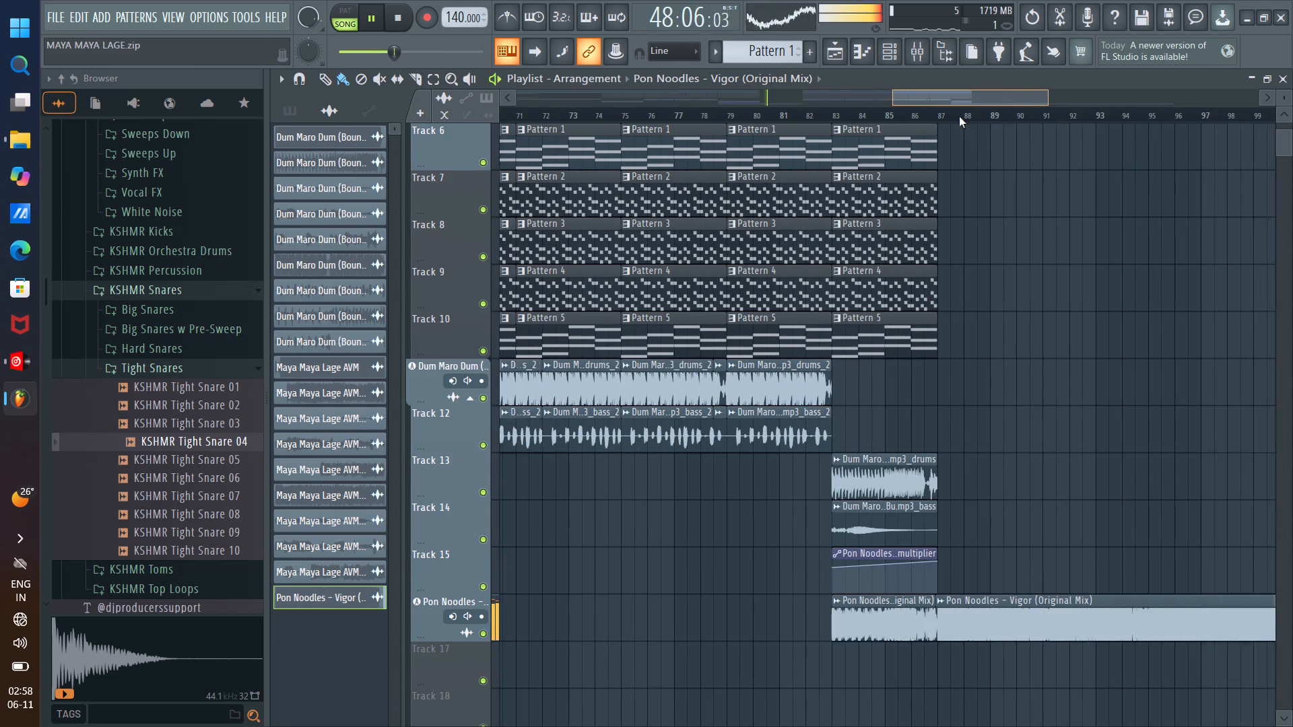
drag(959, 116, 968, 119)
click(832, 111)
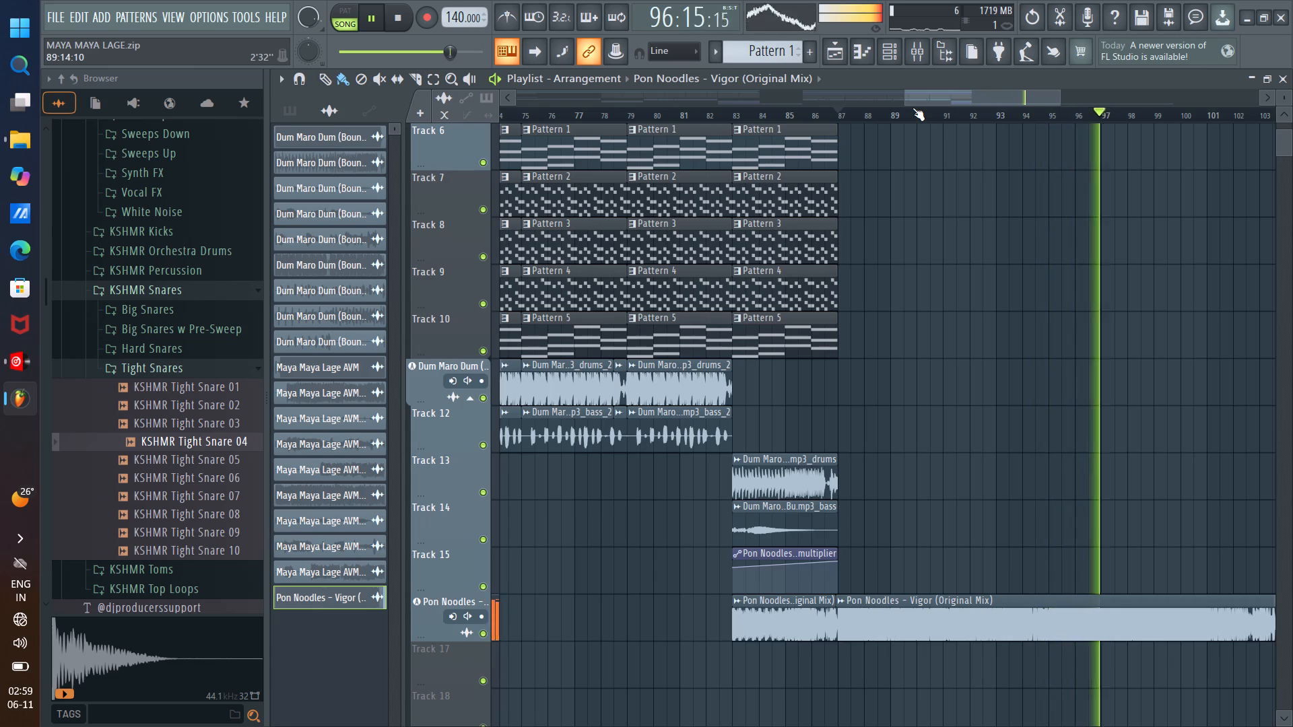
Keep listening past bar 96 and examine the closing Pon Noodles clip and the overall arrangement layout.
drag(942, 99, 957, 116)
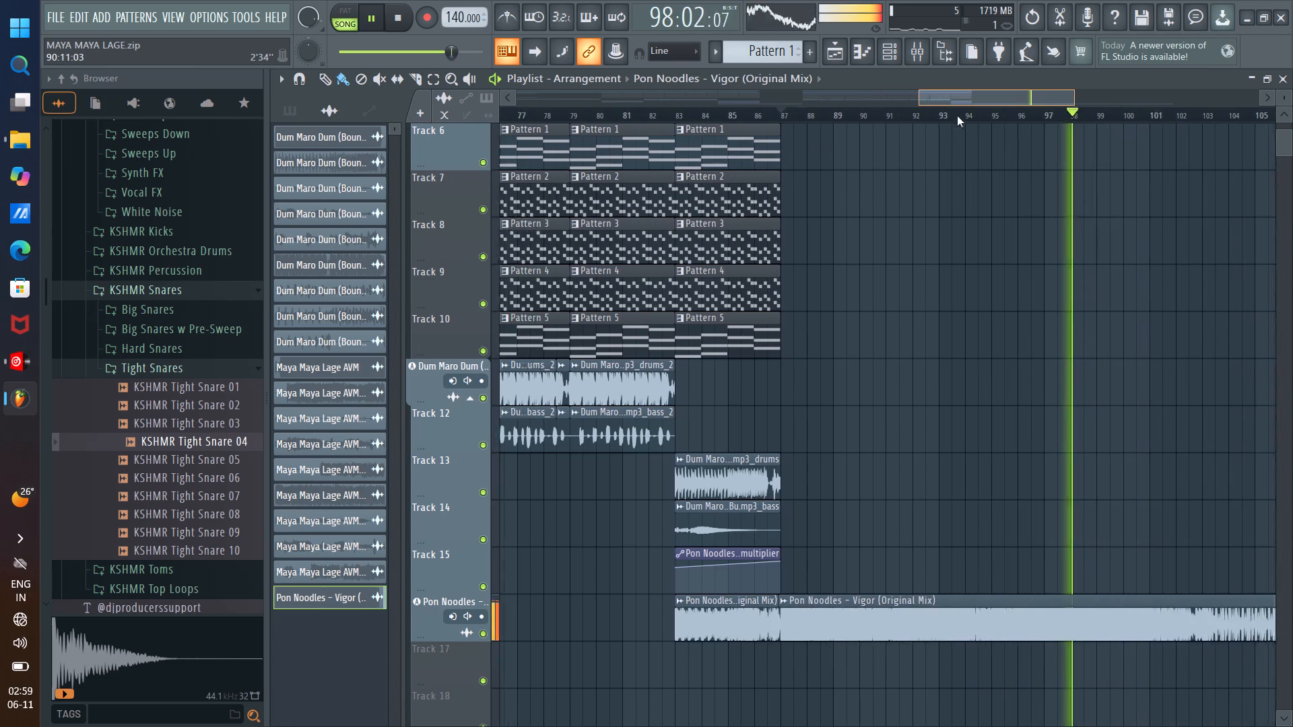
drag(957, 116, 970, 122)
scroll(800, 263, down, 1)
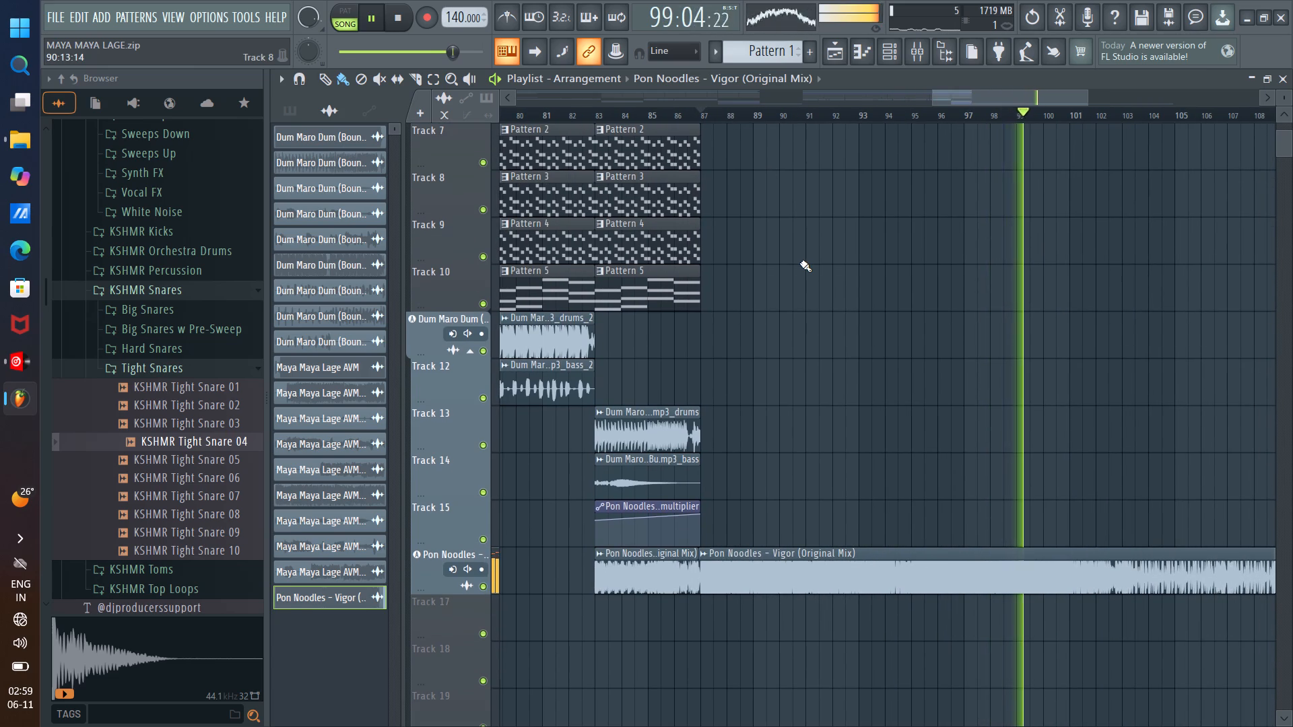
scroll(901, 110, down, 5)
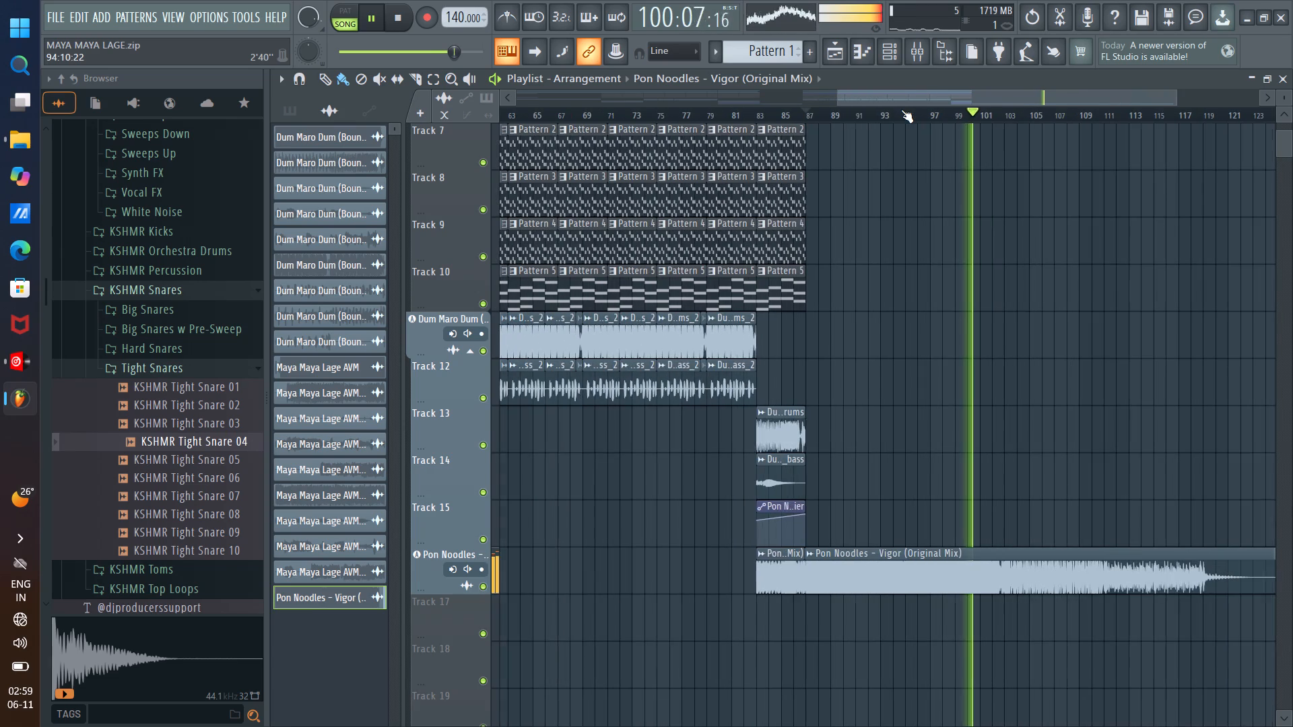
drag(979, 90, 1010, 105)
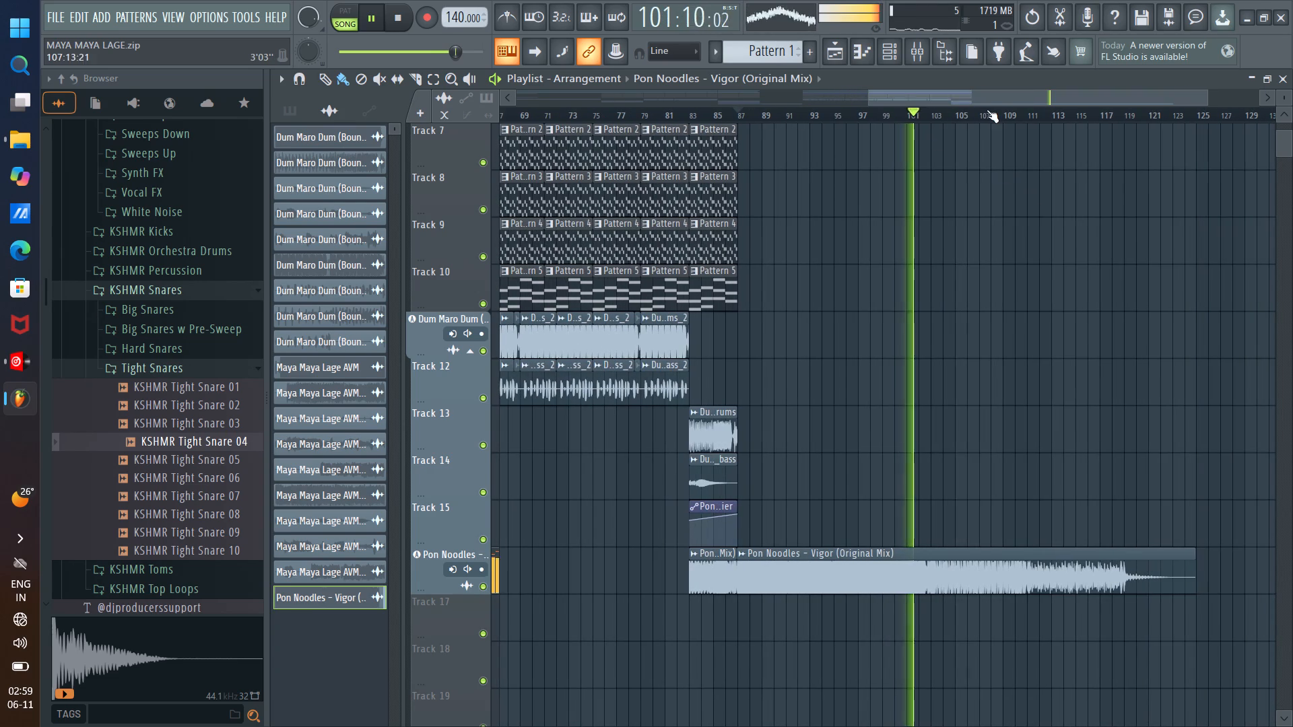
scroll(935, 118, up, 7)
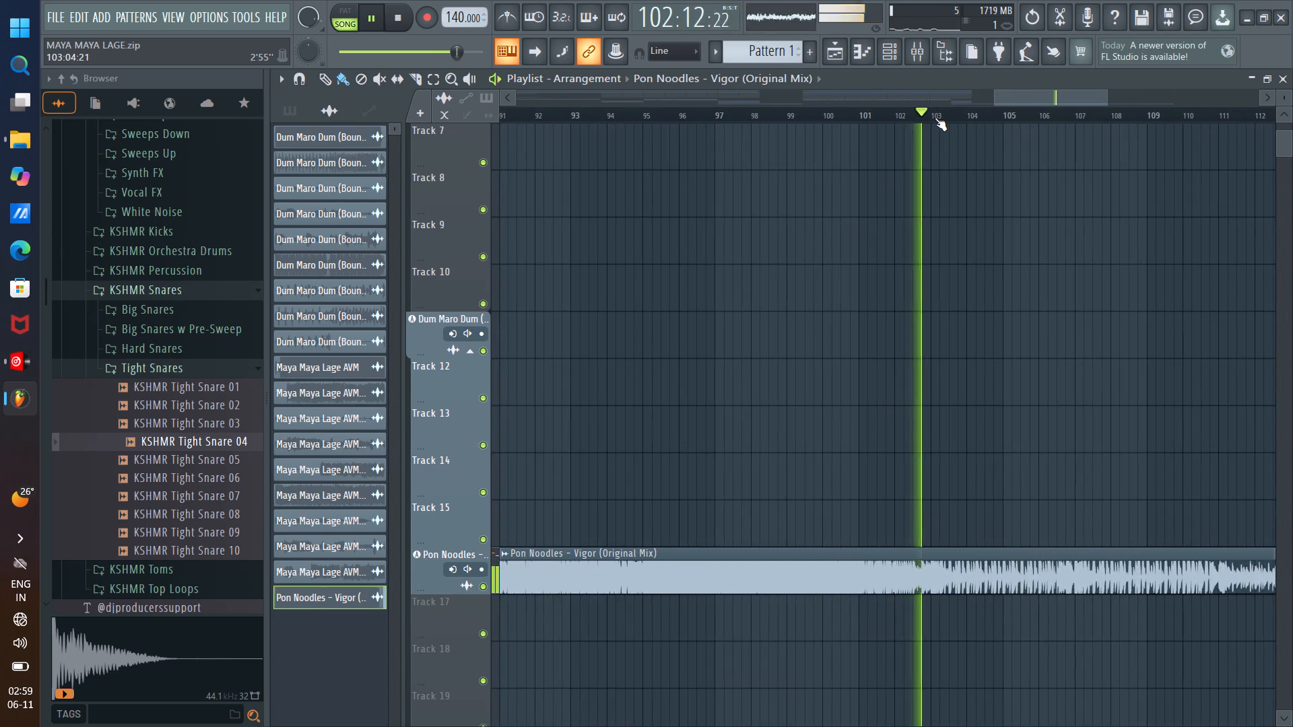
scroll(935, 118, up, 2)
scroll(935, 118, down, 13)
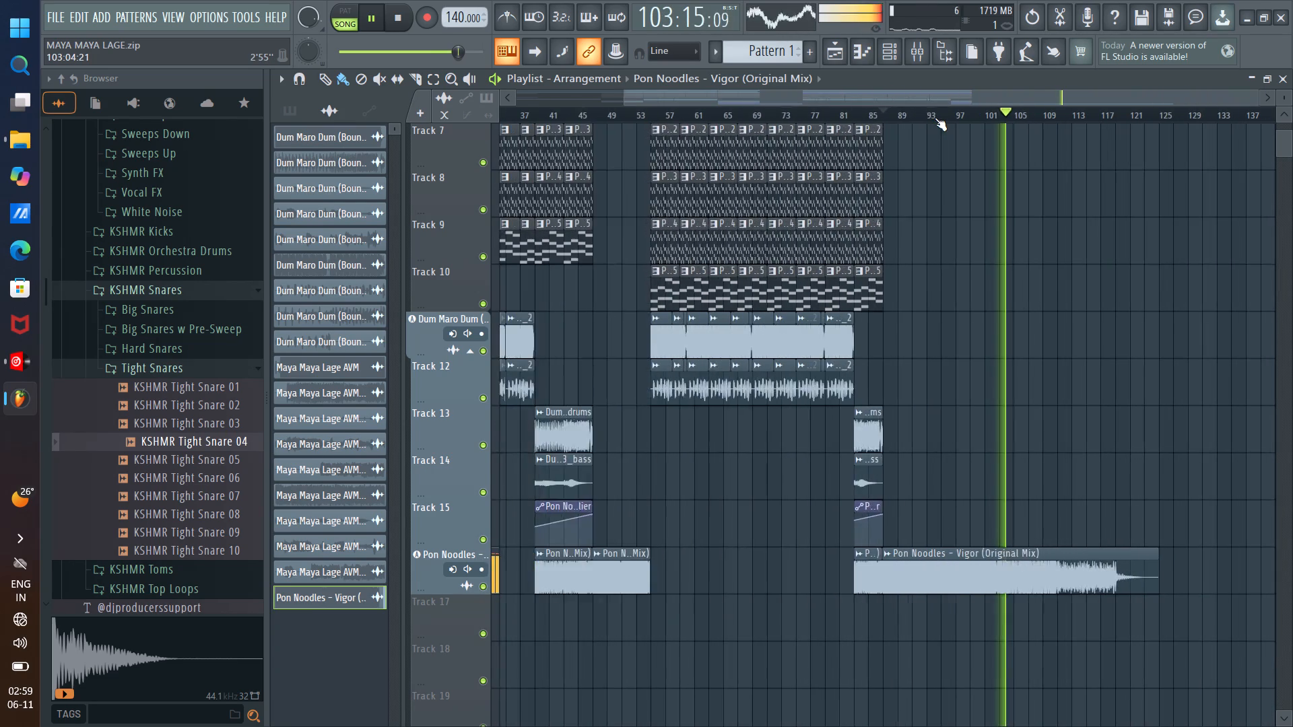
scroll(935, 118, down, 4)
scroll(652, 232, up, 10)
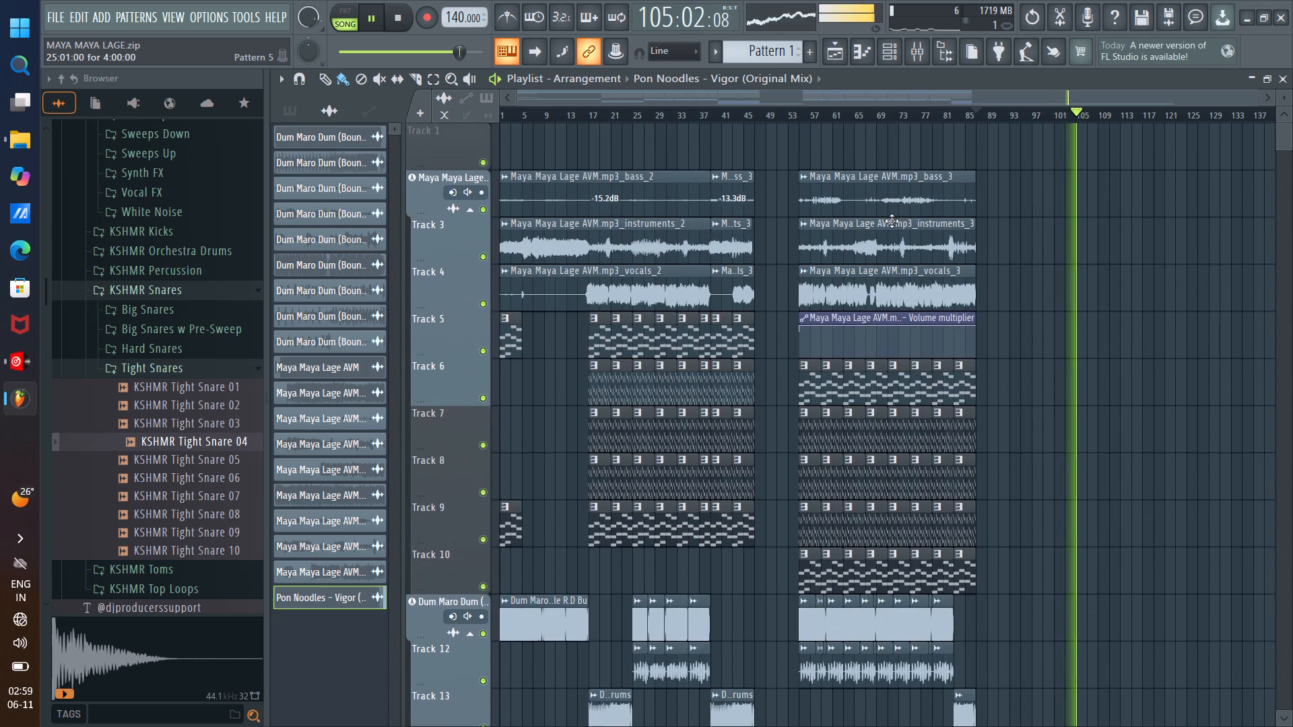
Check the Master mixer track's empty effect slots, close the mixer, and reset the project's main volume to its default.
click(907, 55)
click(619, 115)
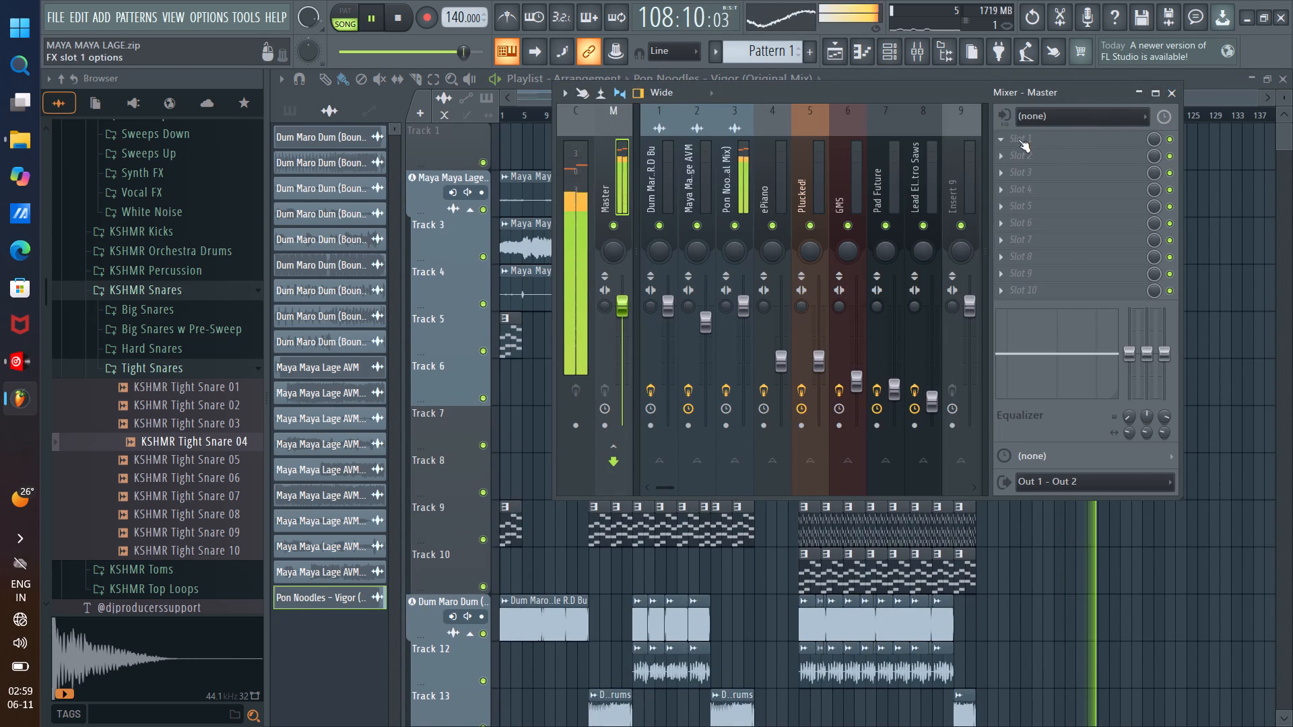
click(1171, 95)
right_click(314, 21)
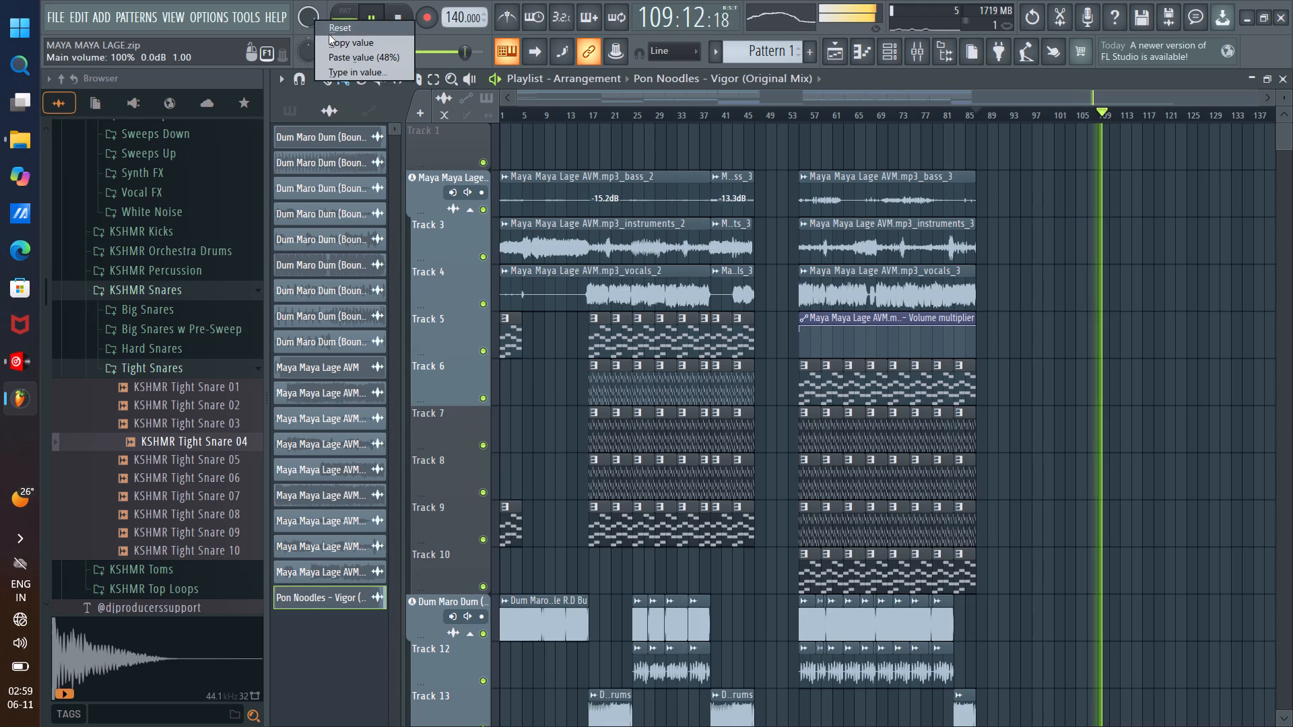
click(333, 26)
Play the arrangement from bar 1 and check the Master track's level in the mixer.
click(502, 114)
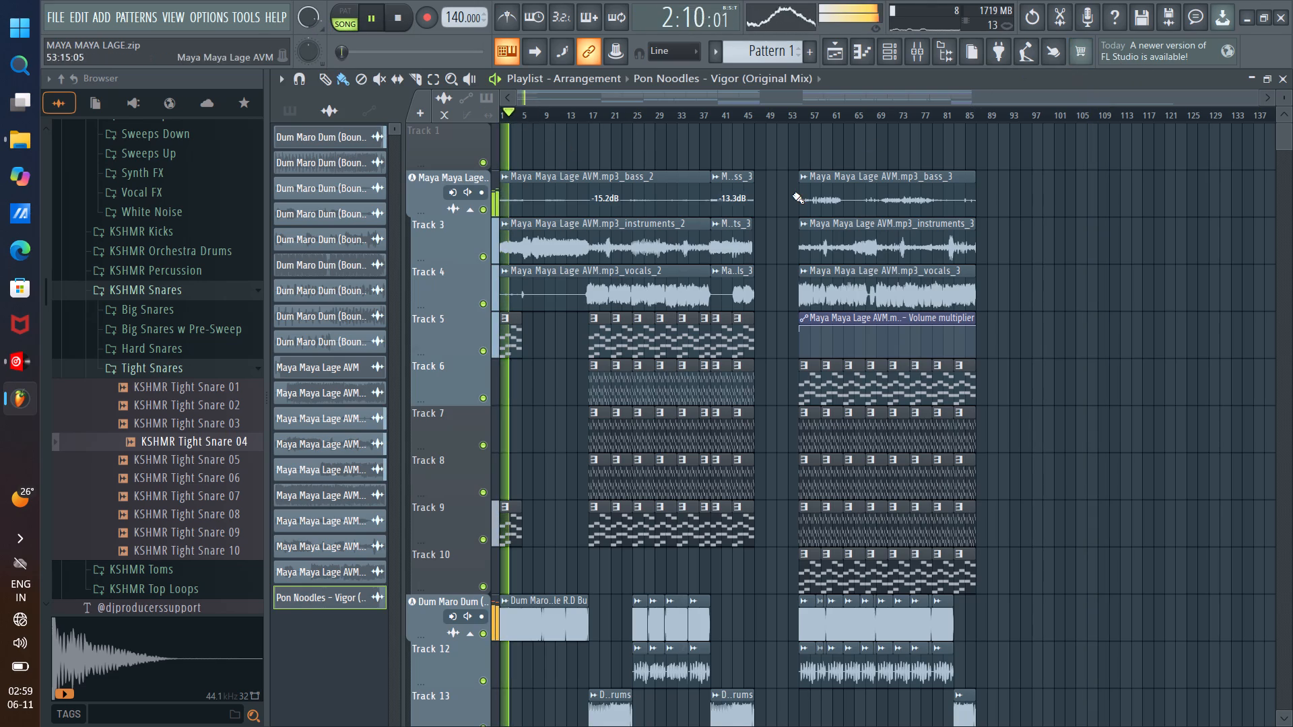
scroll(825, 148, up, 1)
click(915, 57)
click(616, 115)
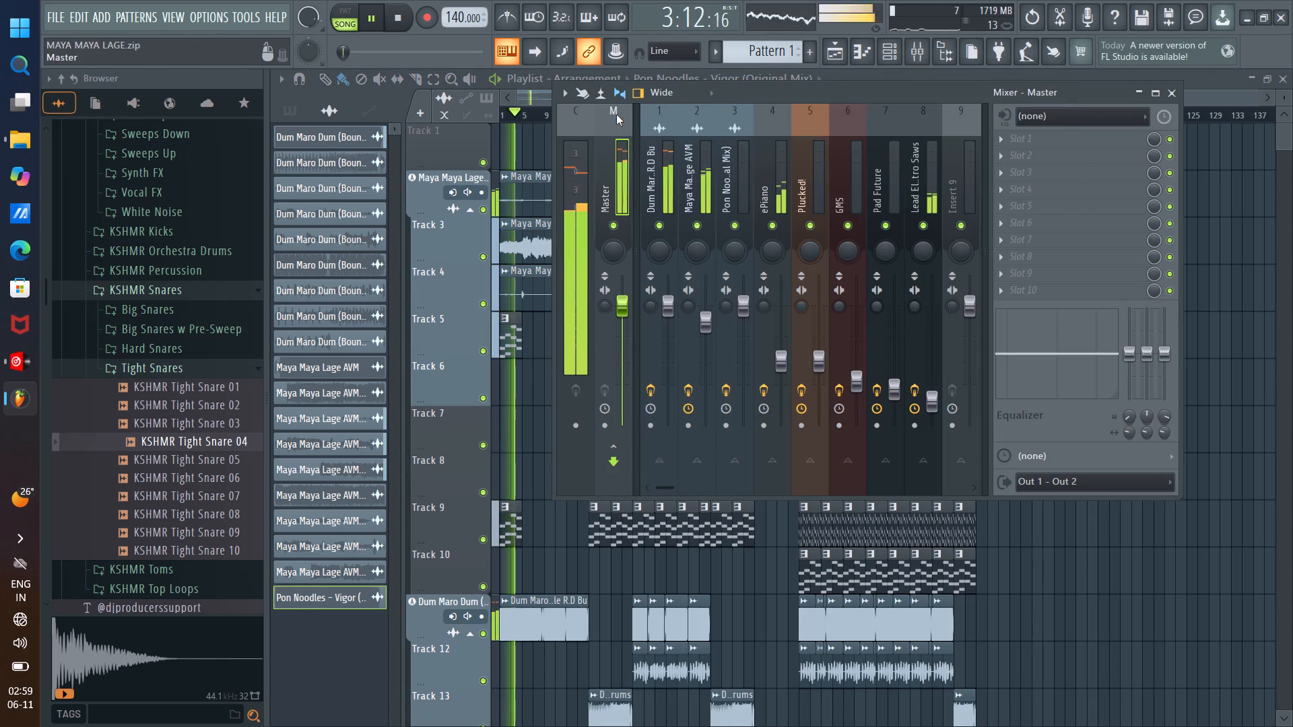
click(1172, 94)
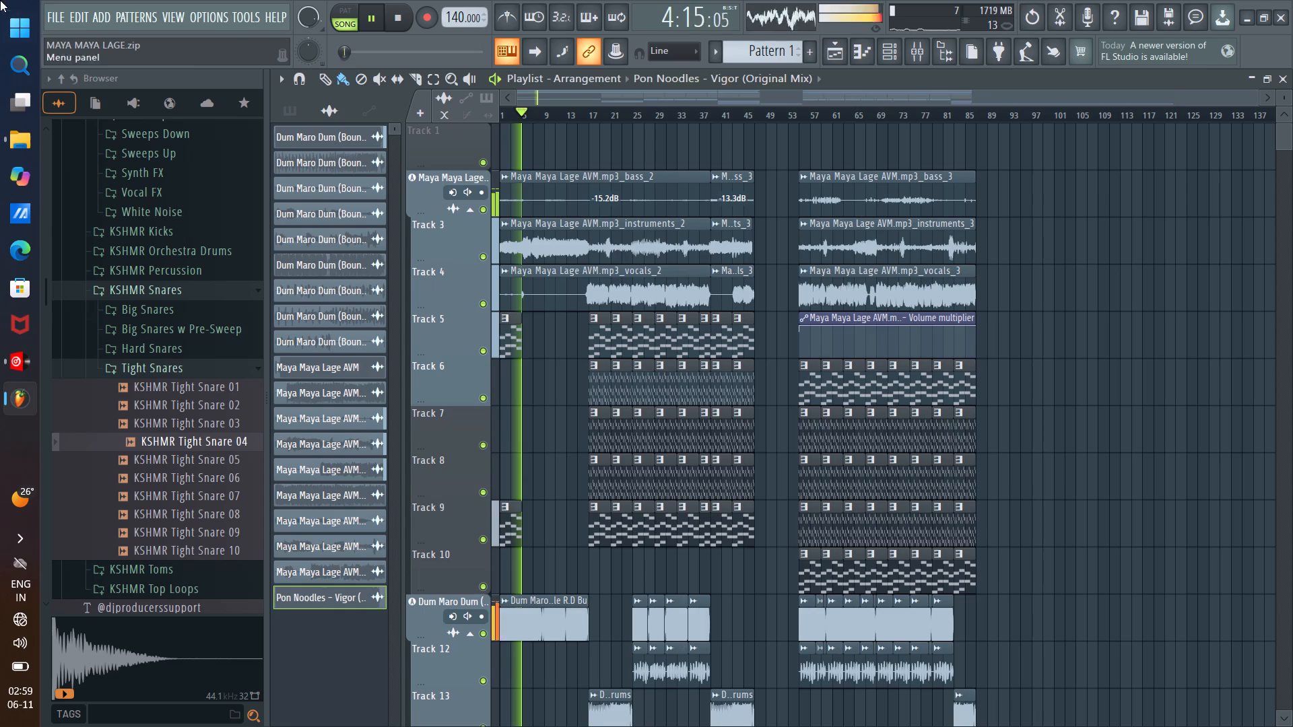
Start a Wave file export and name it "MAYA MAYA LAGE ( BOUNCY MIX ) - DJ HITESH EDITZ".
click(54, 23)
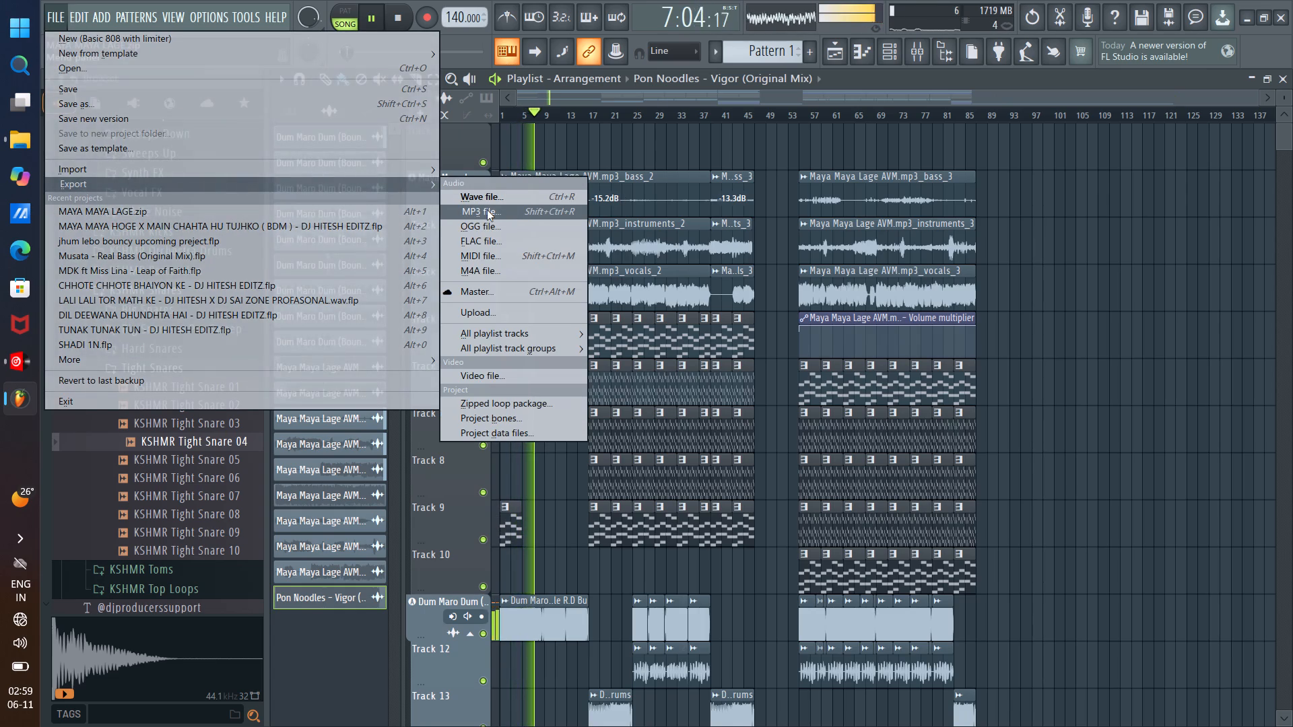
click(493, 193)
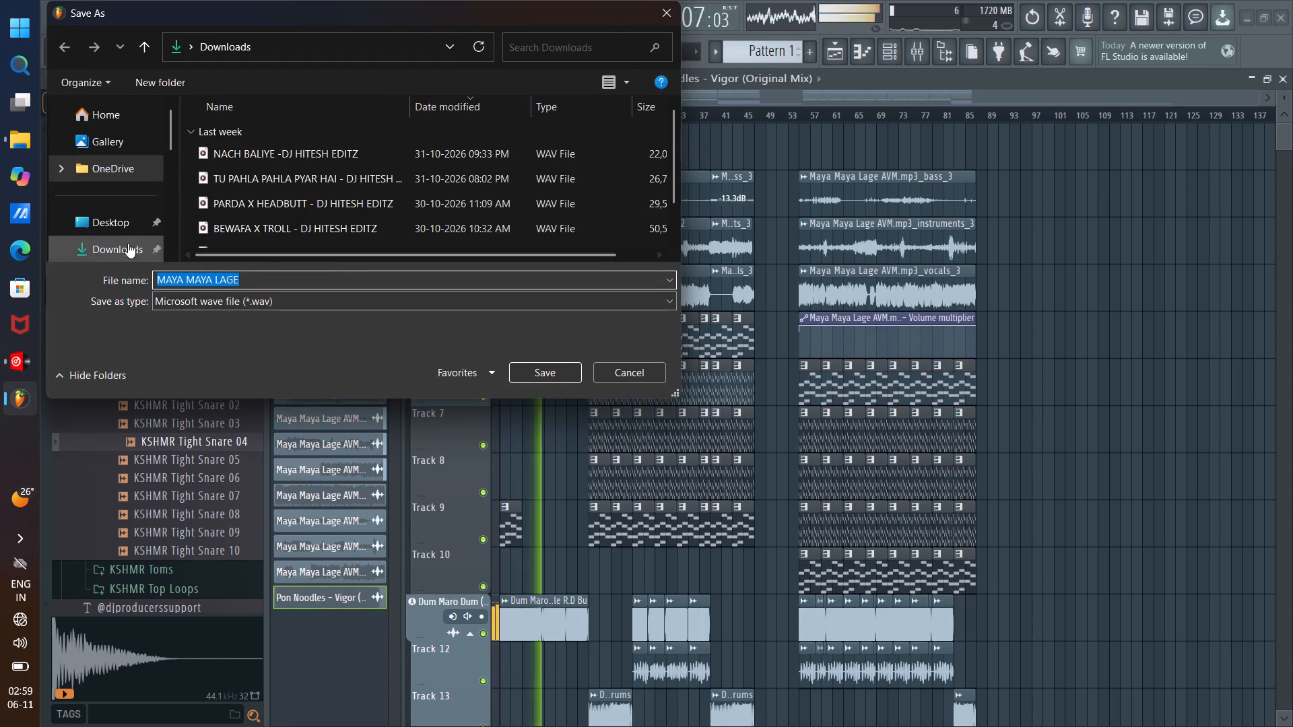
click(265, 273)
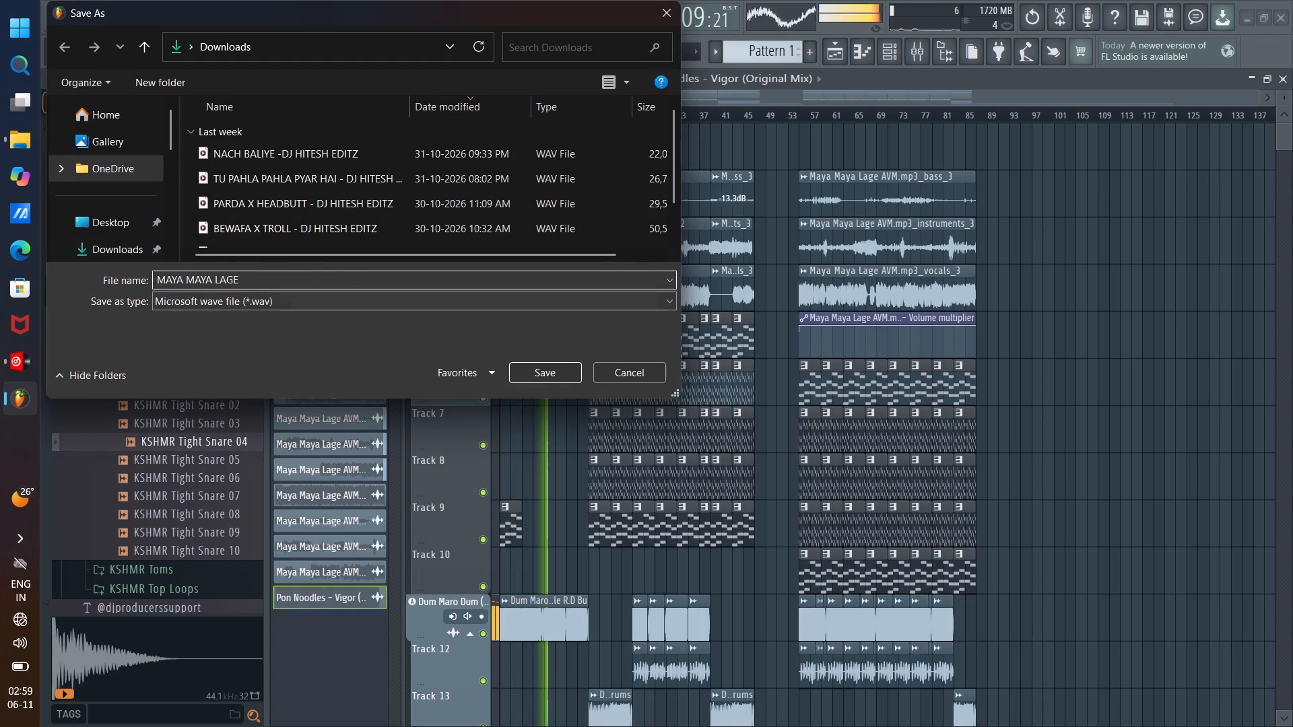
key(space)
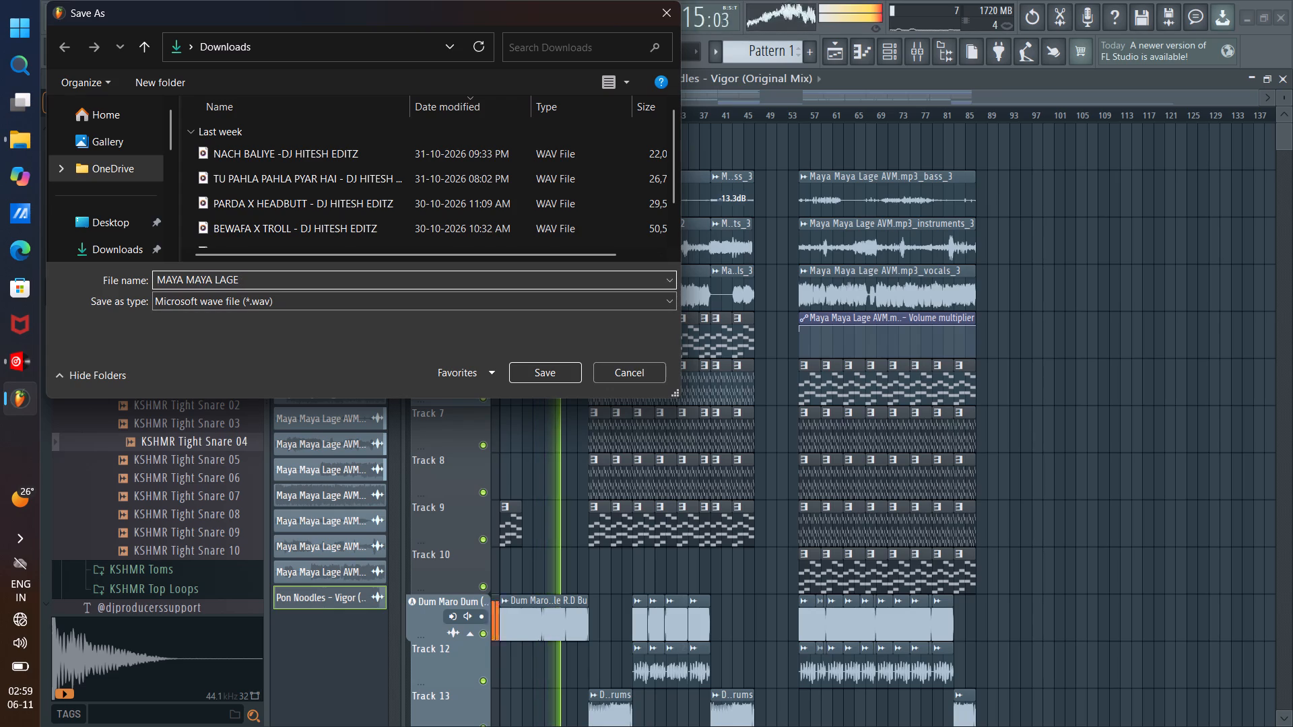
text(()
key(space)
text(BONCY)
key(space)
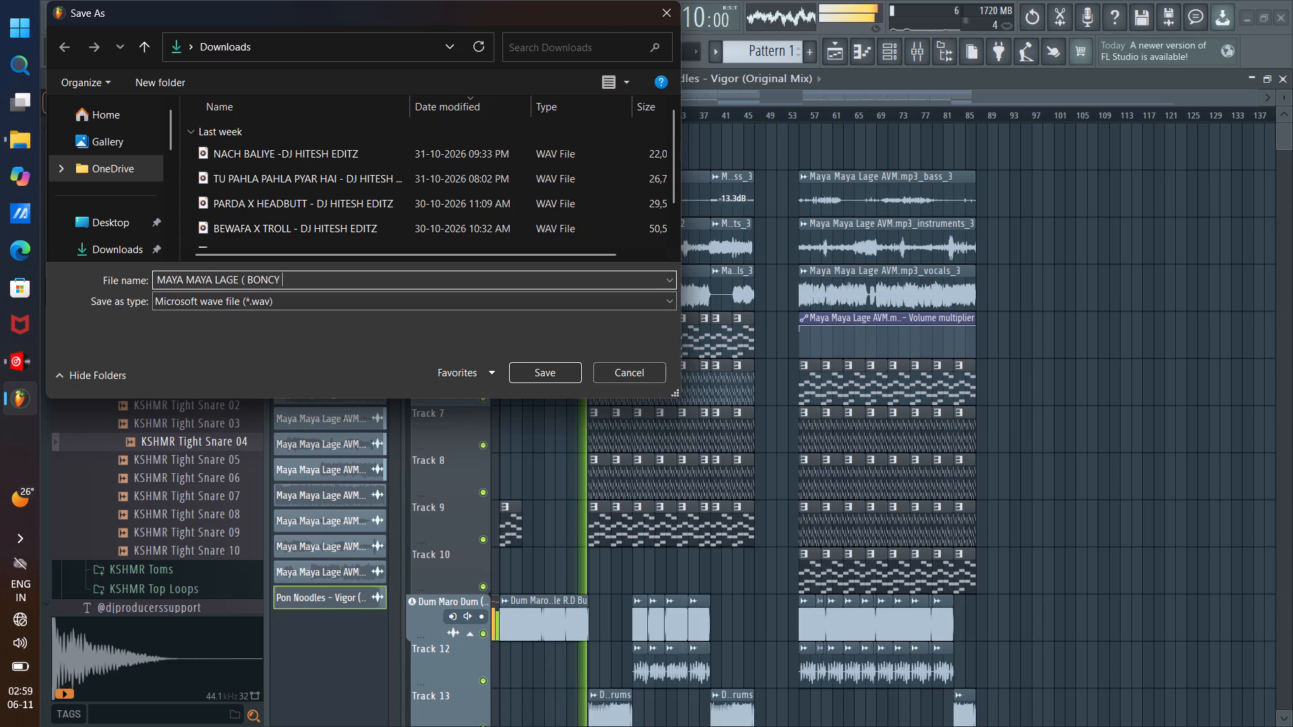
key(BackSpace)
key(BackSpace)
key(BackSpace)
key(BackSpace)
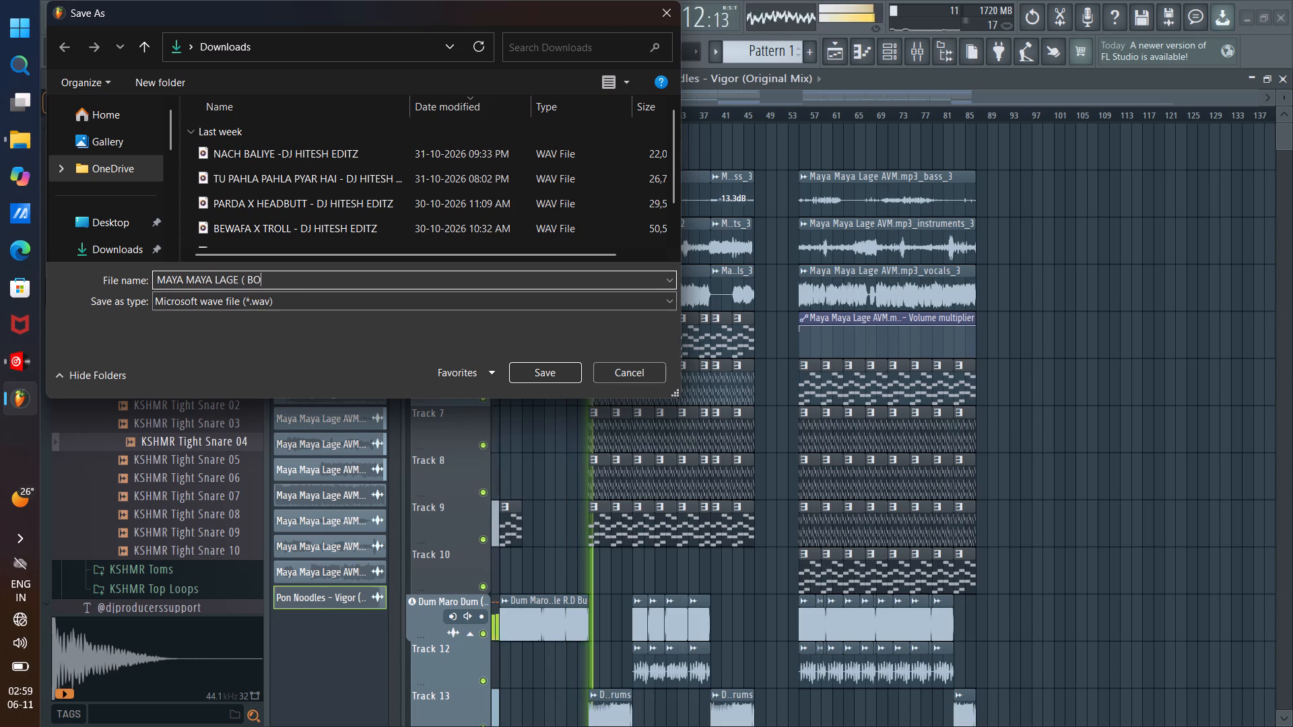
key(BackSpace)
text(OUNCY)
key(space)
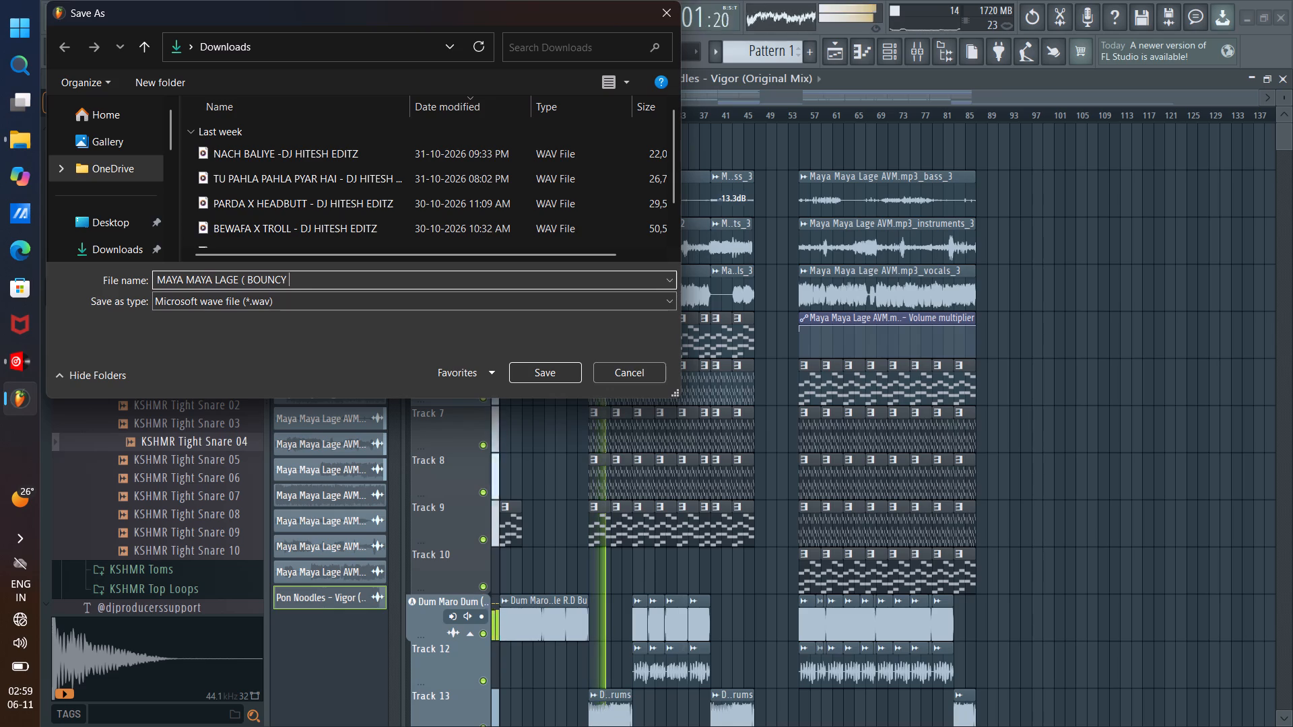
text(mi)
key(BackSpace)
key(BackSpace)
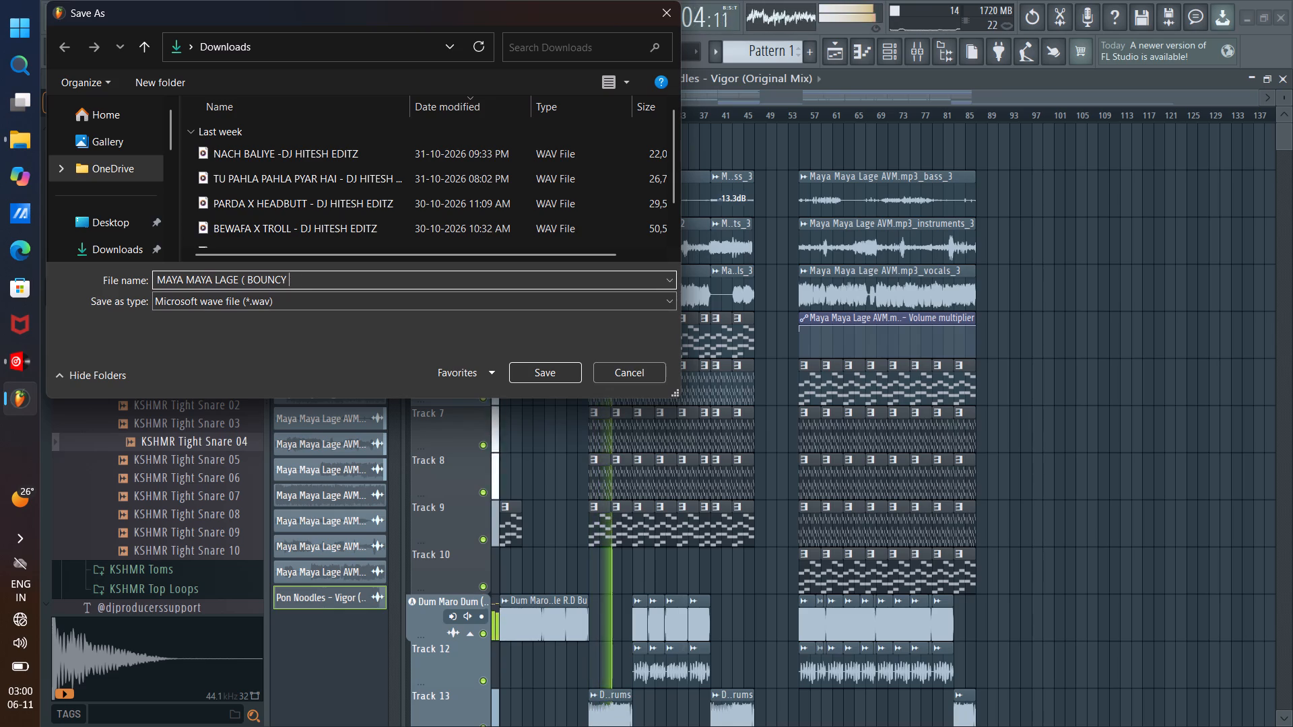
text(MIX)
key(space)
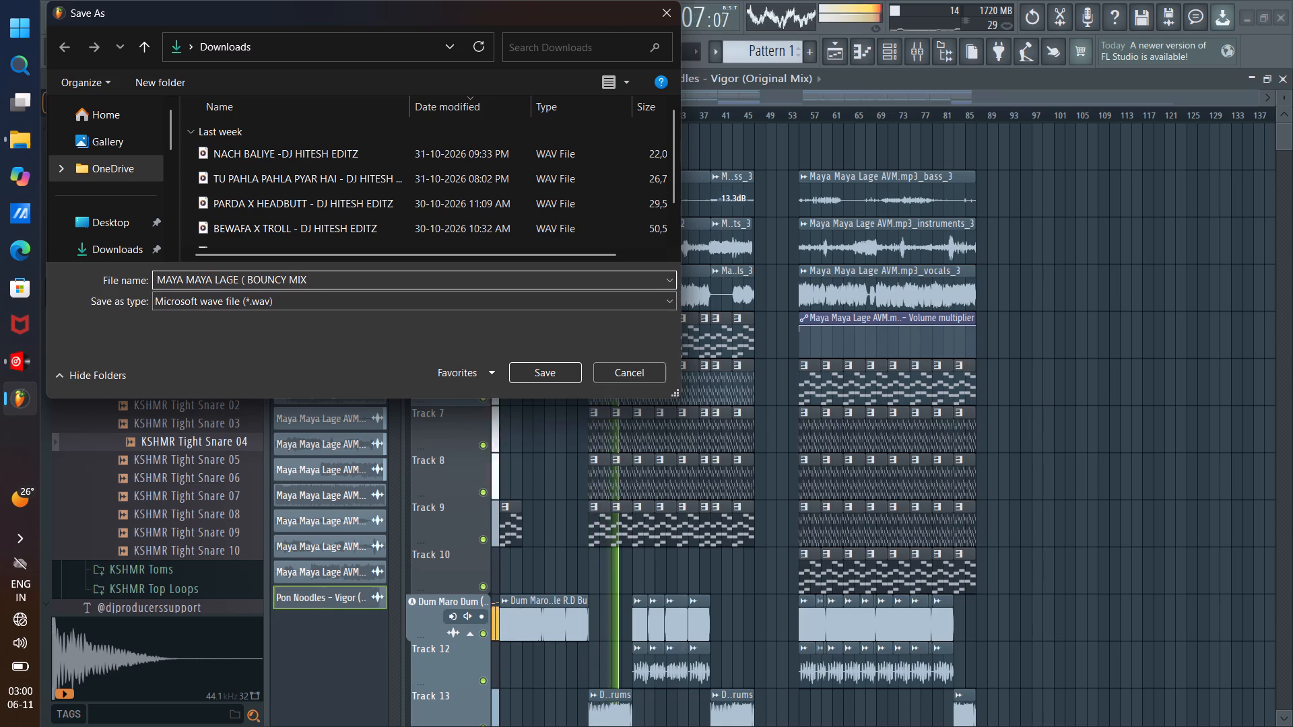
text())
key(space)
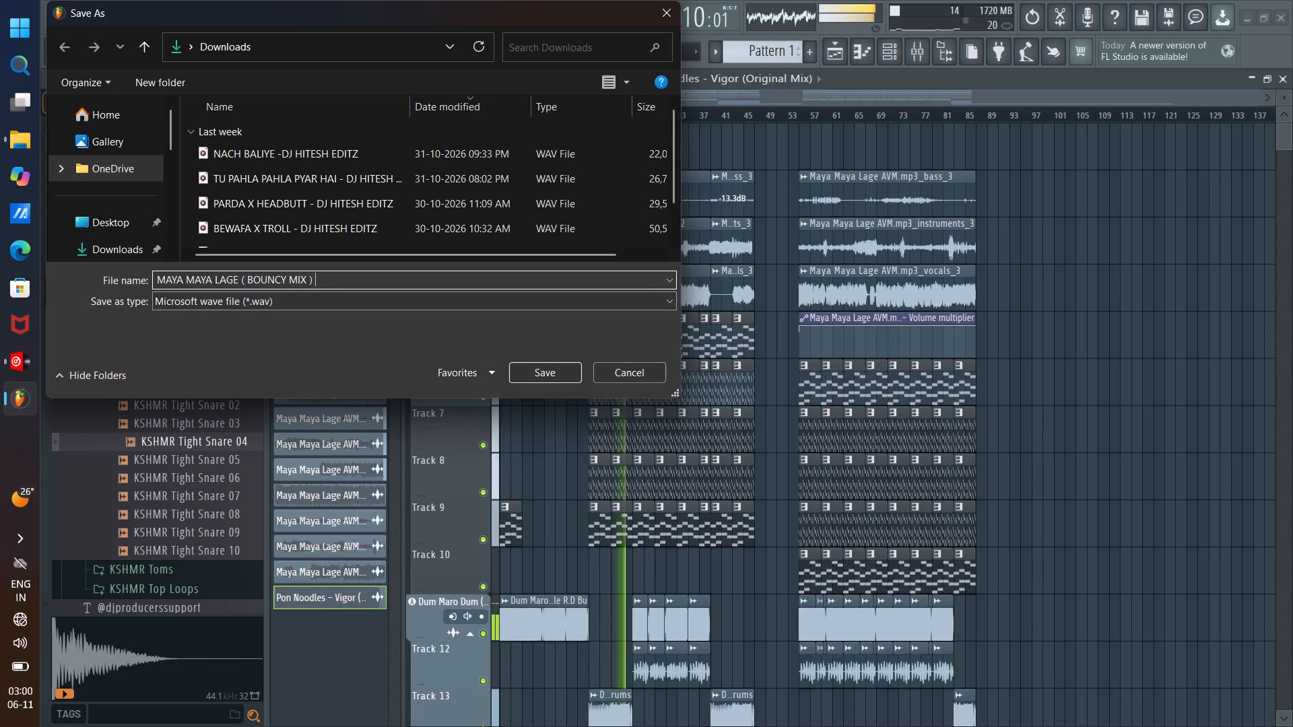
text(- DJ HITESH)
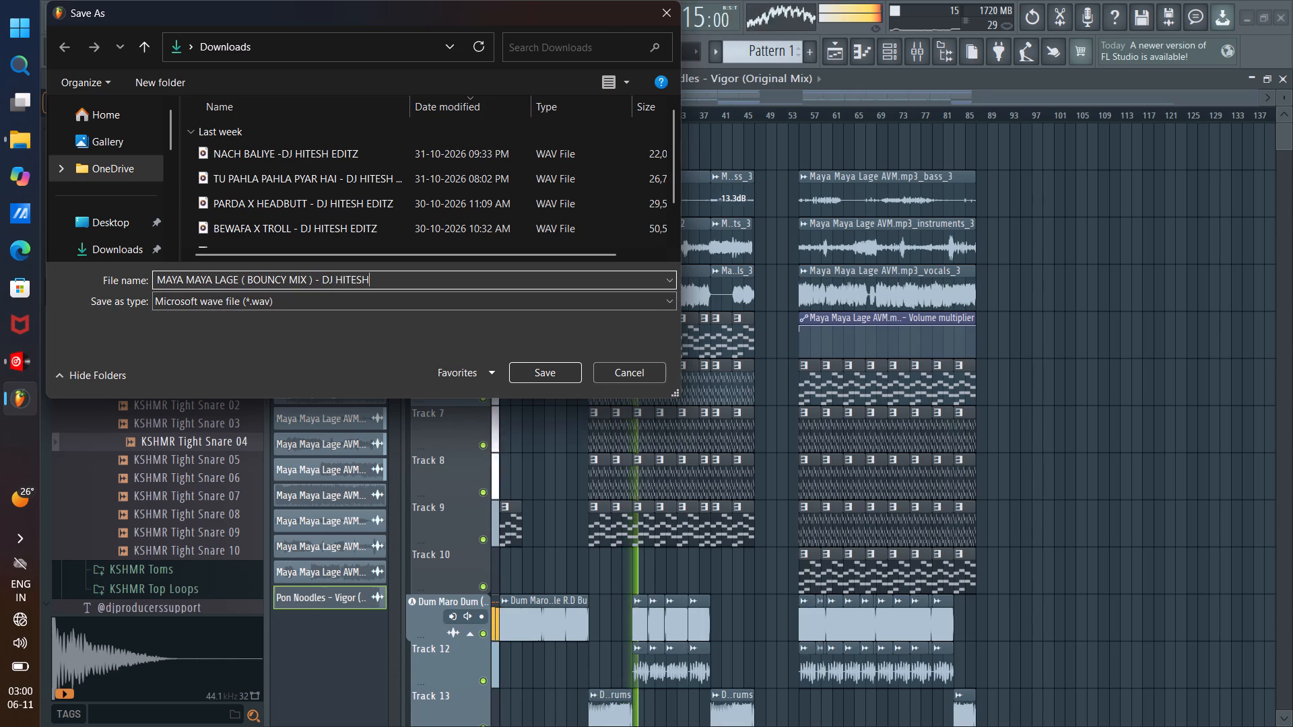
key(space)
text(EDITZ)
key(space)
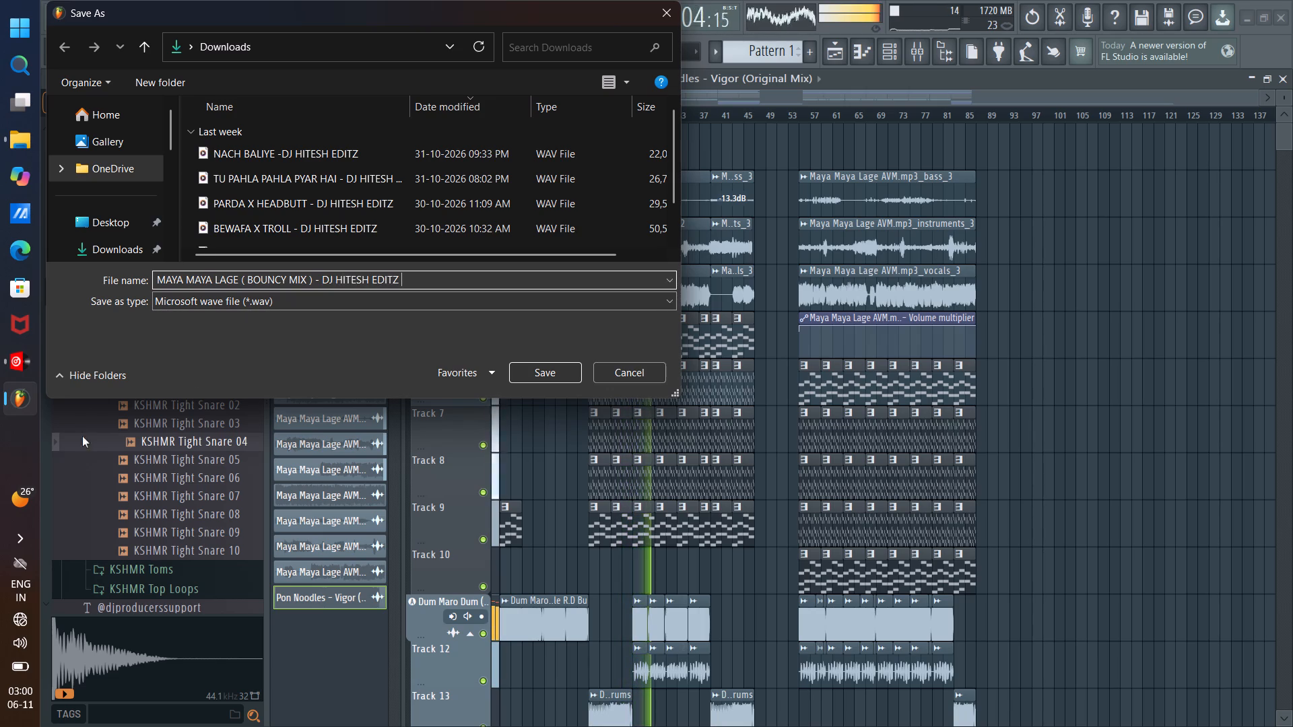
Choose the Documents folder as the export's destination and save the WAV file there.
scroll(123, 244, down, 3)
scroll(125, 214, up, 2)
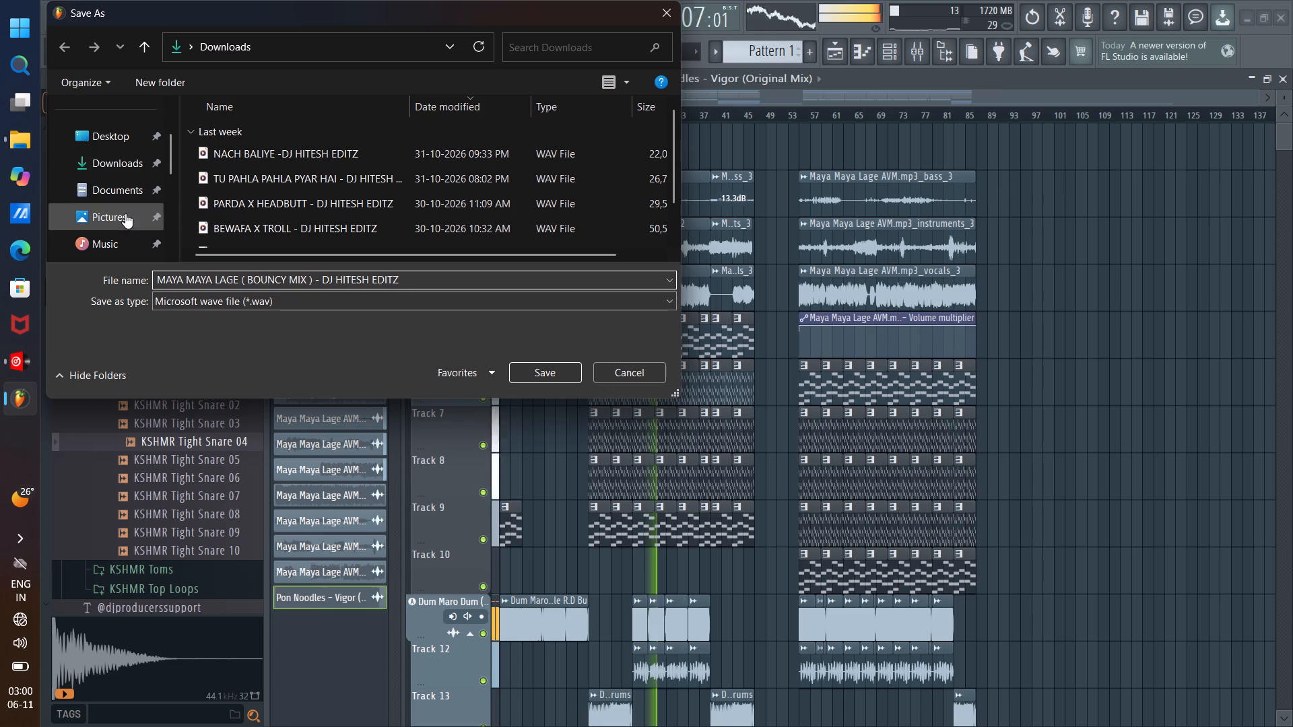
click(120, 196)
scroll(300, 222, down, 6)
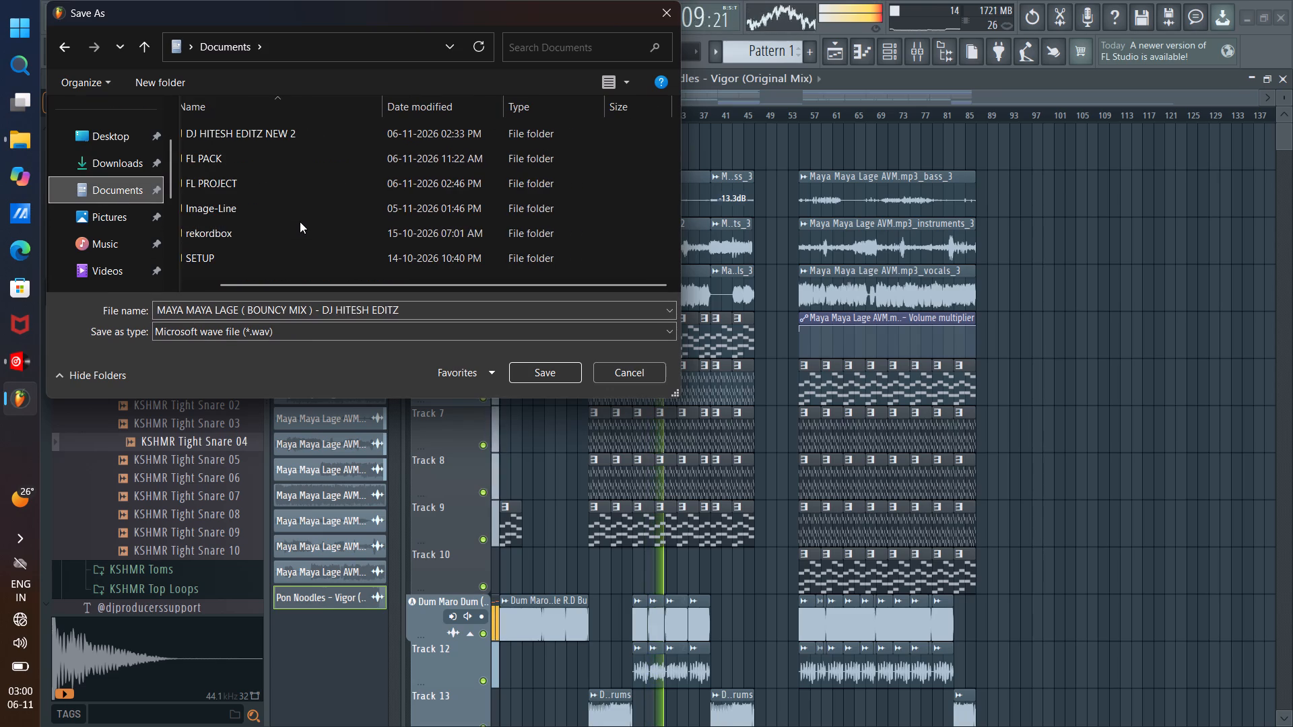
scroll(300, 221, up, 6)
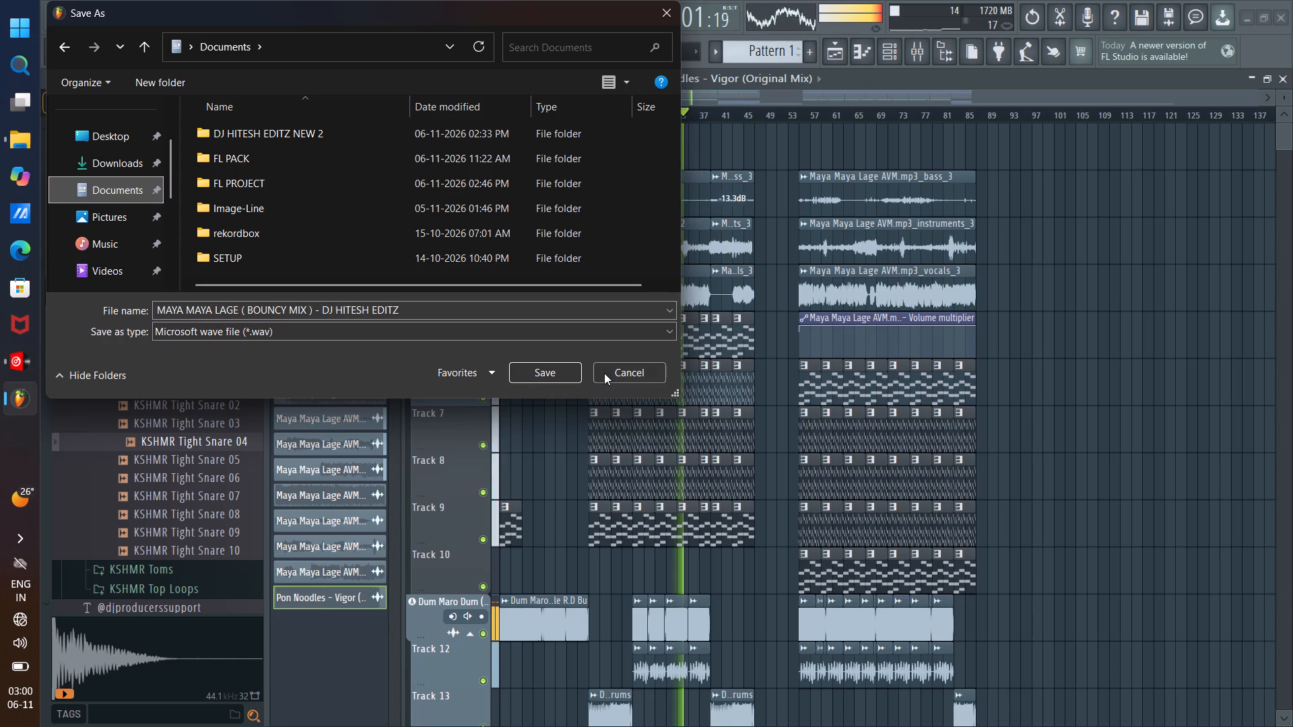
click(524, 368)
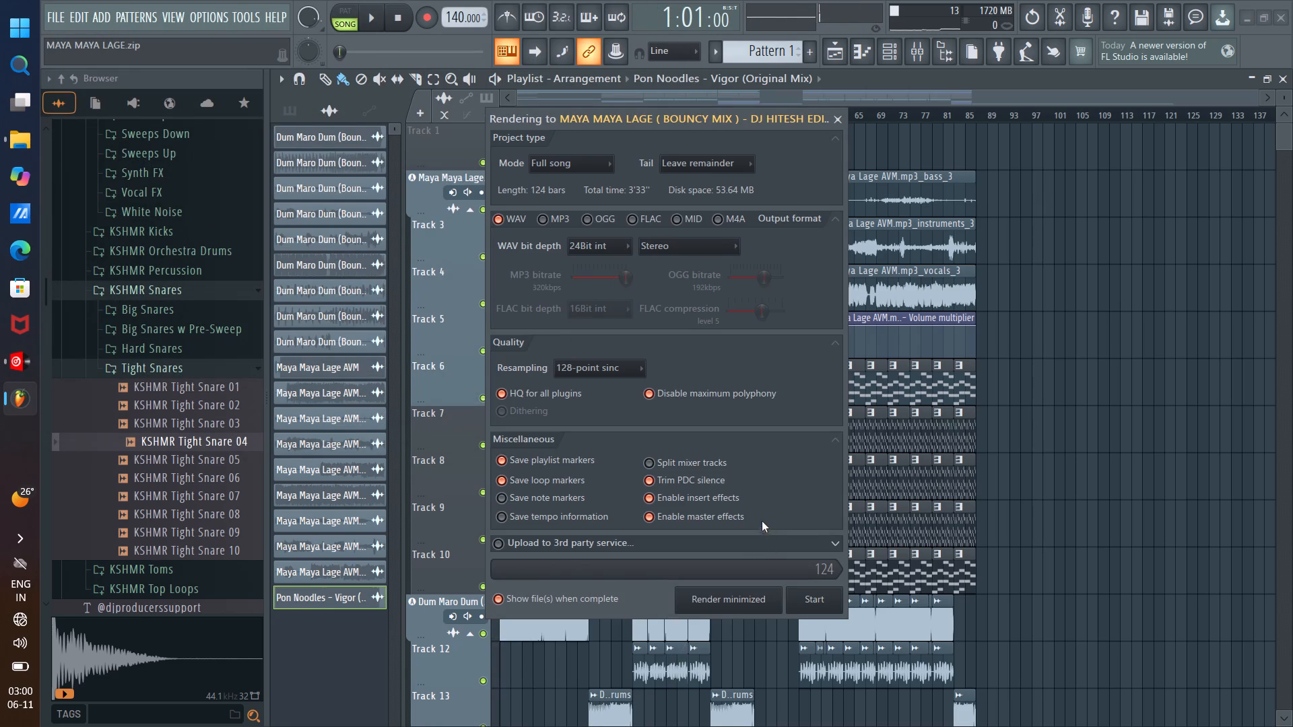
Check the bit depth and resampling settings, keeping 24Bit int and 128-point sinc, and start rendering the full song to WAV.
click(598, 250)
click(599, 249)
click(632, 376)
click(632, 376)
scroll(705, 347, down, 1)
click(824, 598)
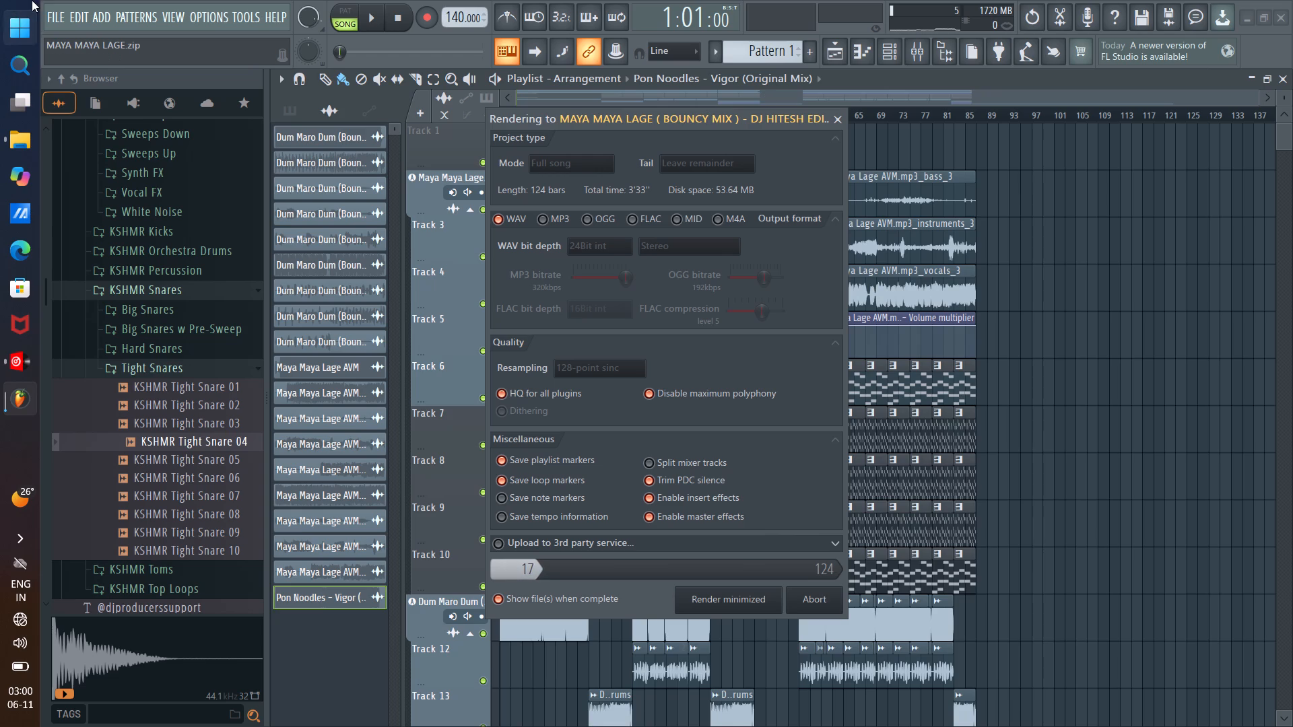
Switch to VirtualDJ and preview several points of MAYA MAYA HOGE X MAIN CHAHTA HU TUJHKO on deck A, returning it to its cue.
click(20, 372)
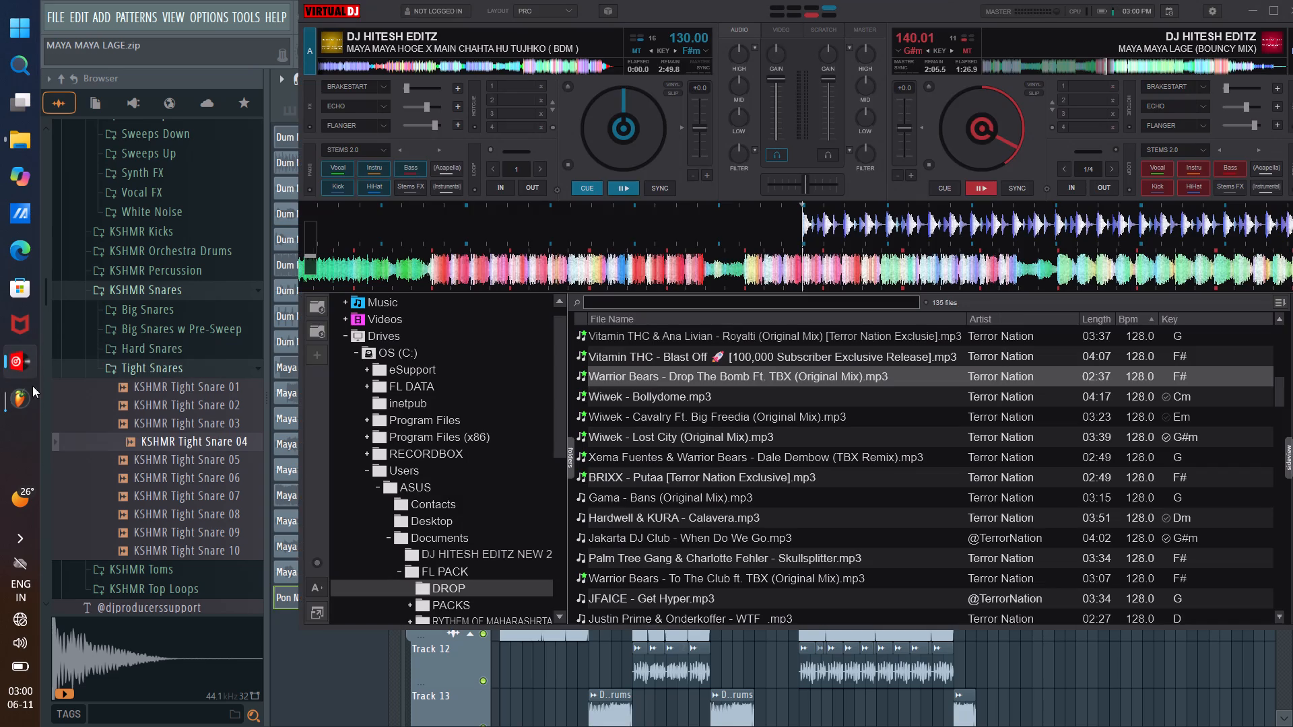
click(622, 189)
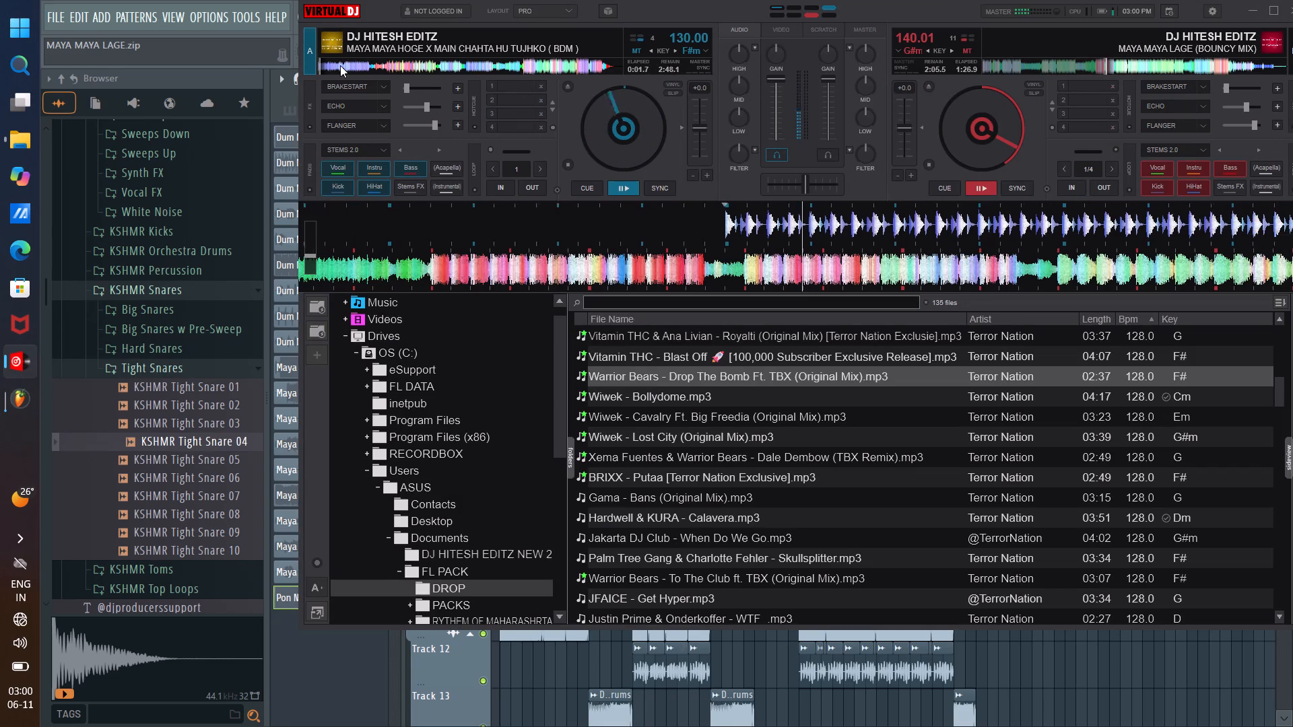
click(345, 67)
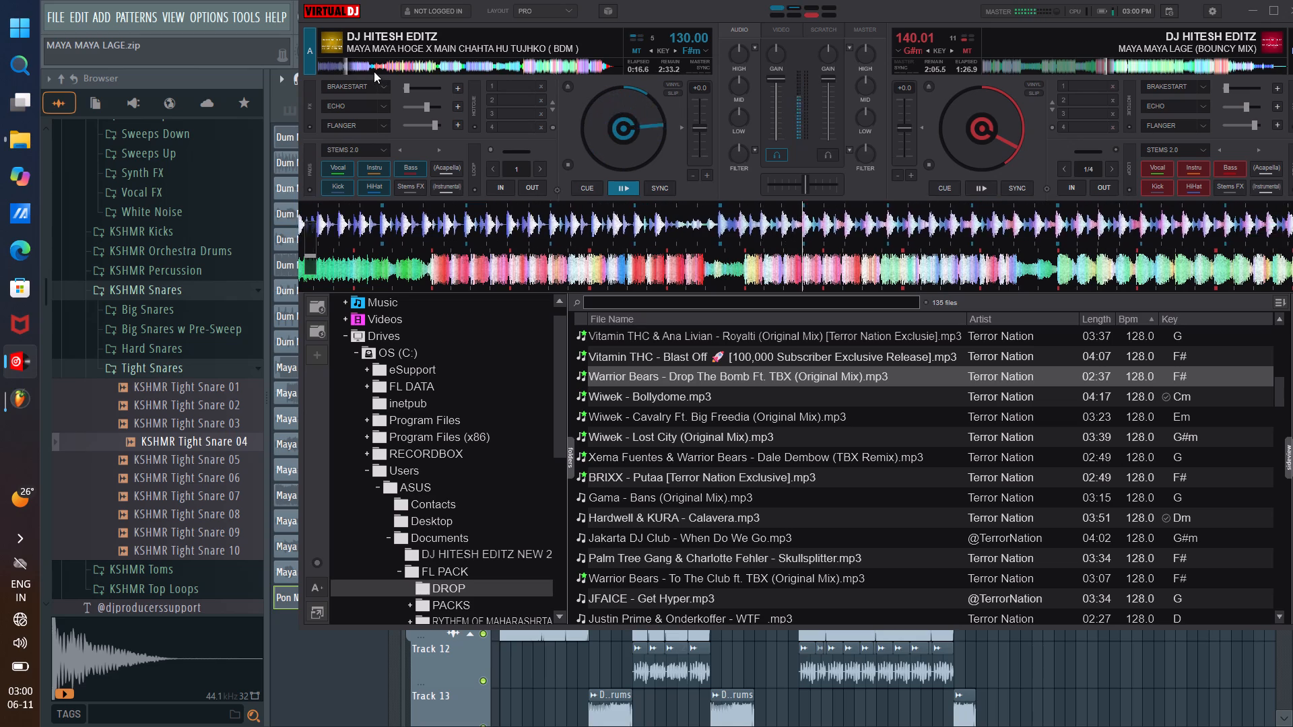
click(374, 71)
click(389, 70)
click(420, 71)
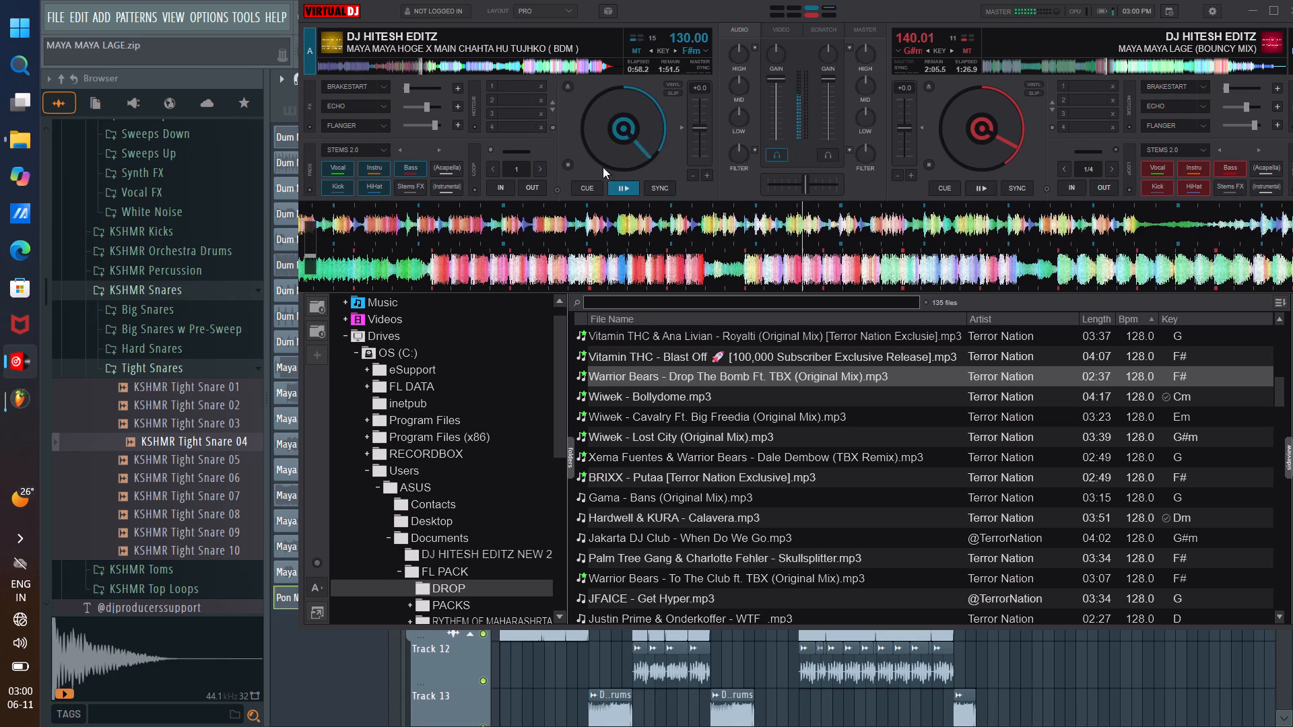
click(592, 182)
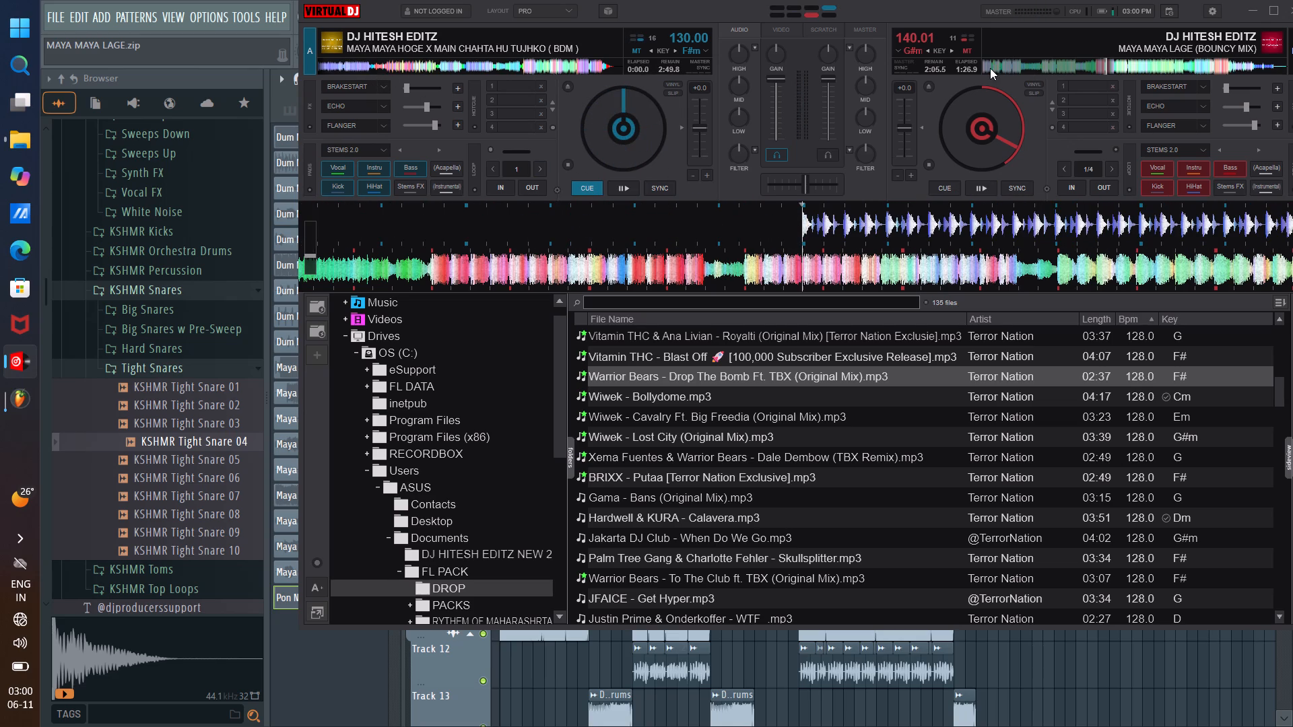
Preview MAYA MAYA LAGE (BOUNCY MIX) on the second deck from its opening through several points, and return it to its cue.
click(989, 68)
drag(984, 68, 976, 69)
click(972, 186)
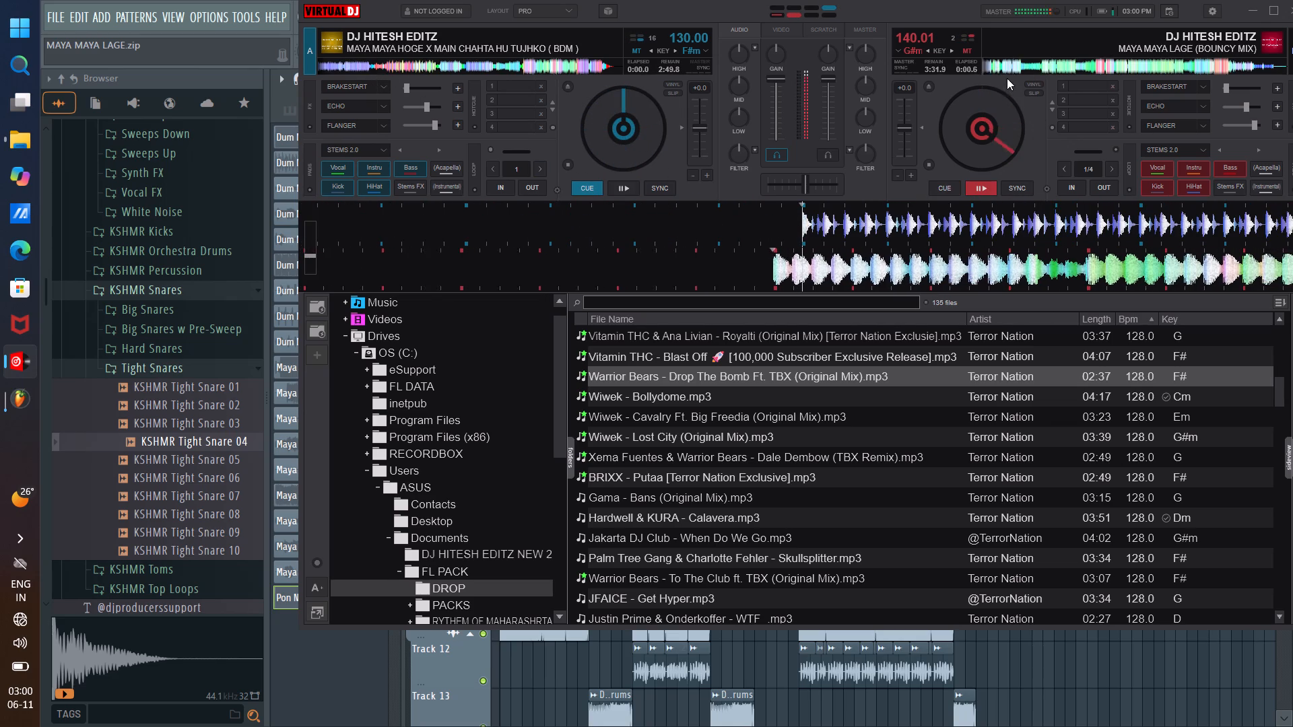
click(1001, 69)
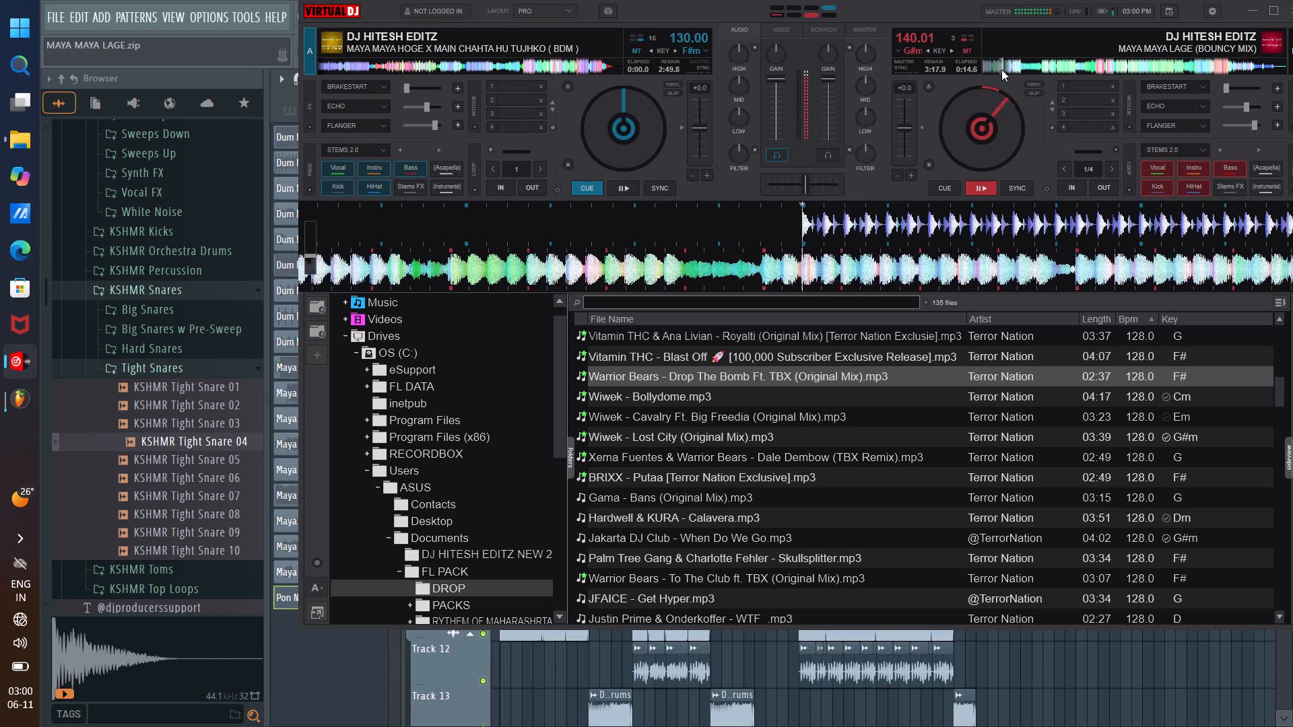
click(1020, 68)
click(1040, 71)
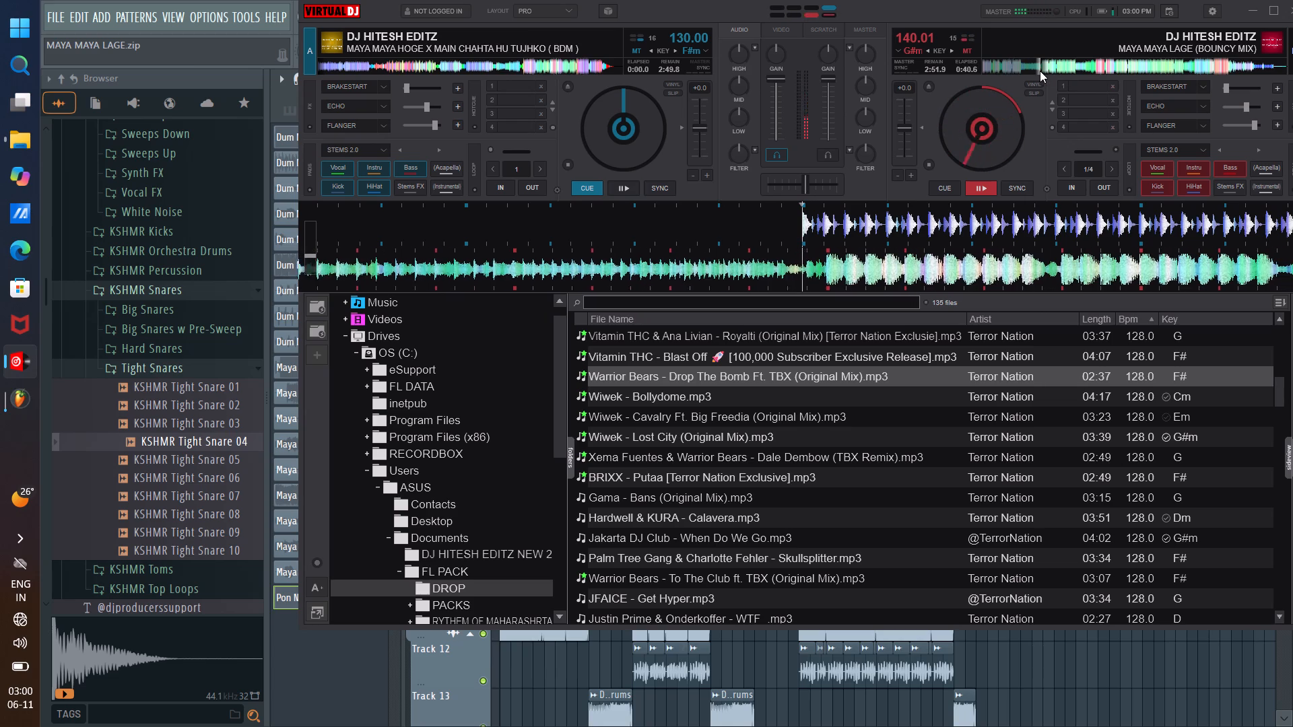
click(952, 188)
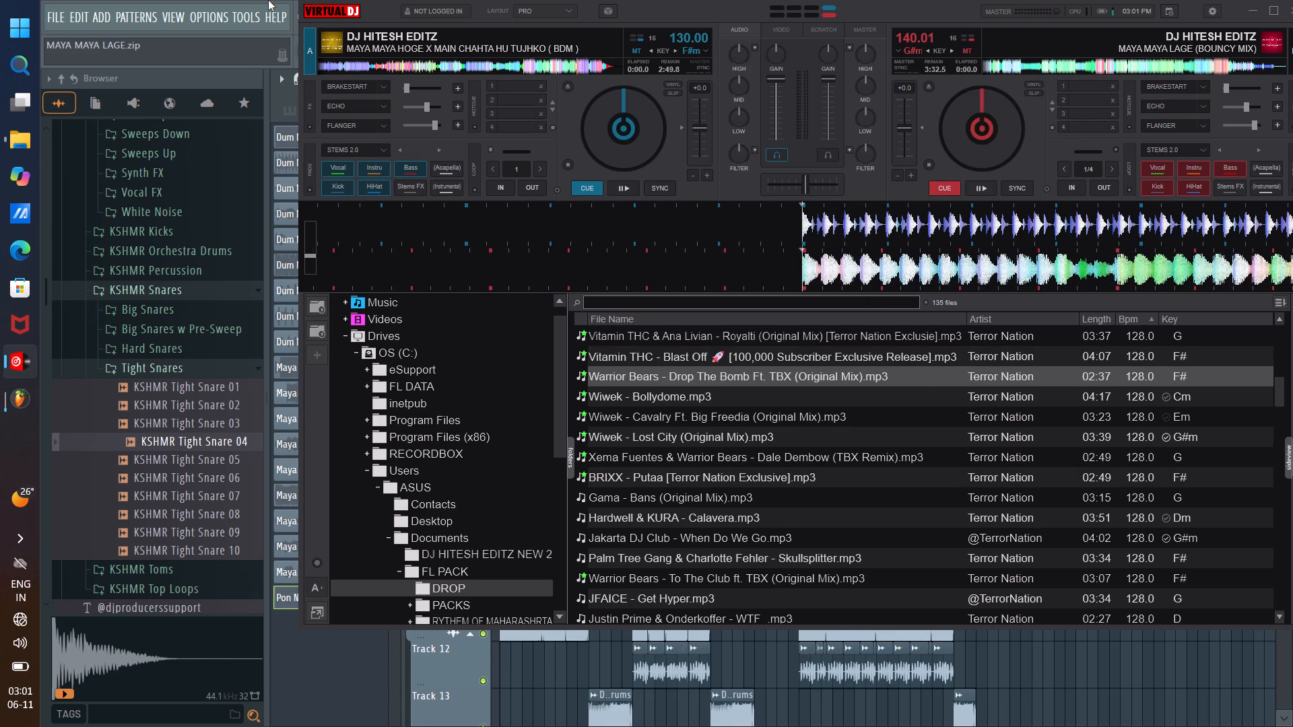
Return to FL Studio and check the progress of the Bouncy Mix render.
click(268, 0)
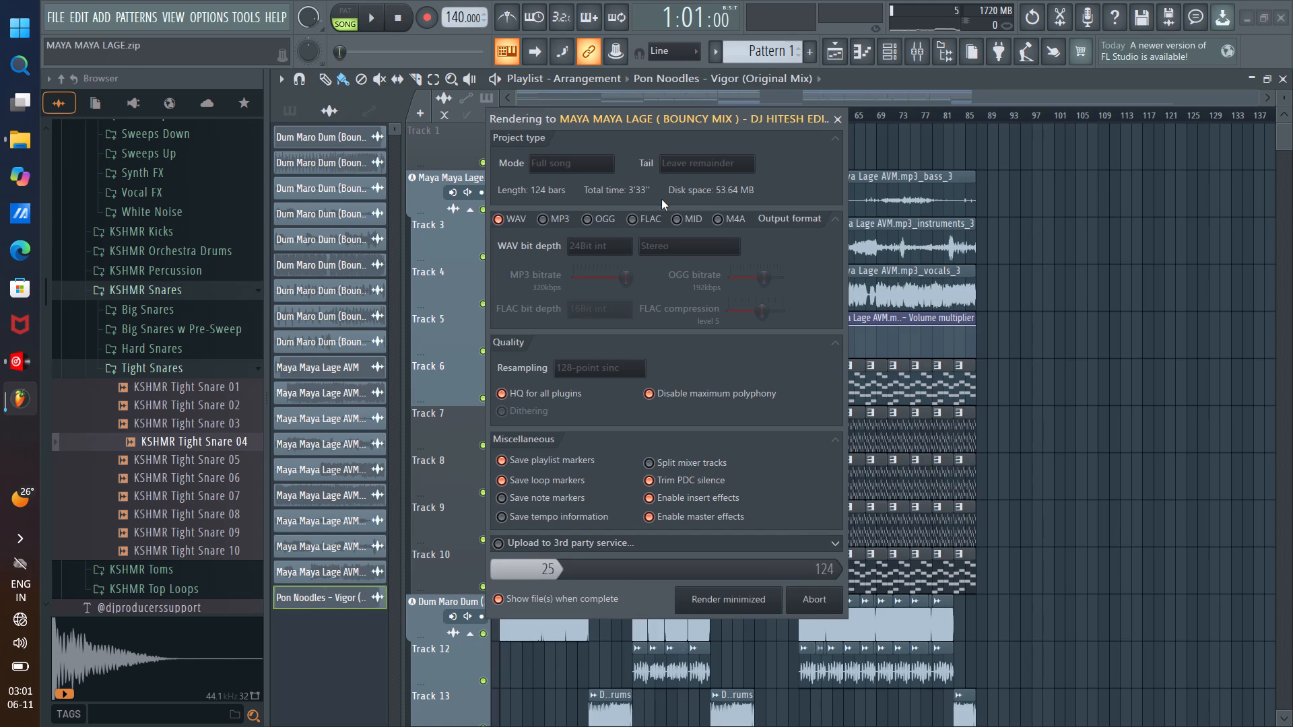
click(692, 116)
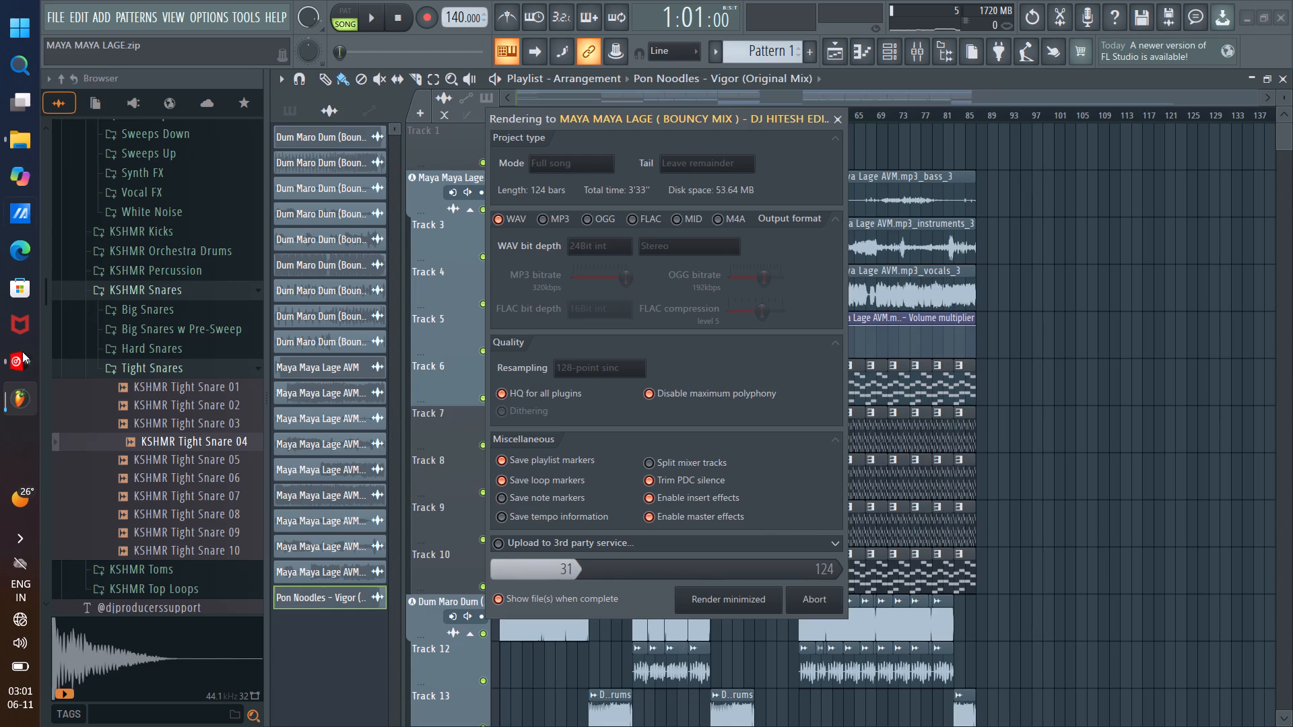
Close the open File Explorer window.
click(27, 137)
click(126, 25)
click(116, 93)
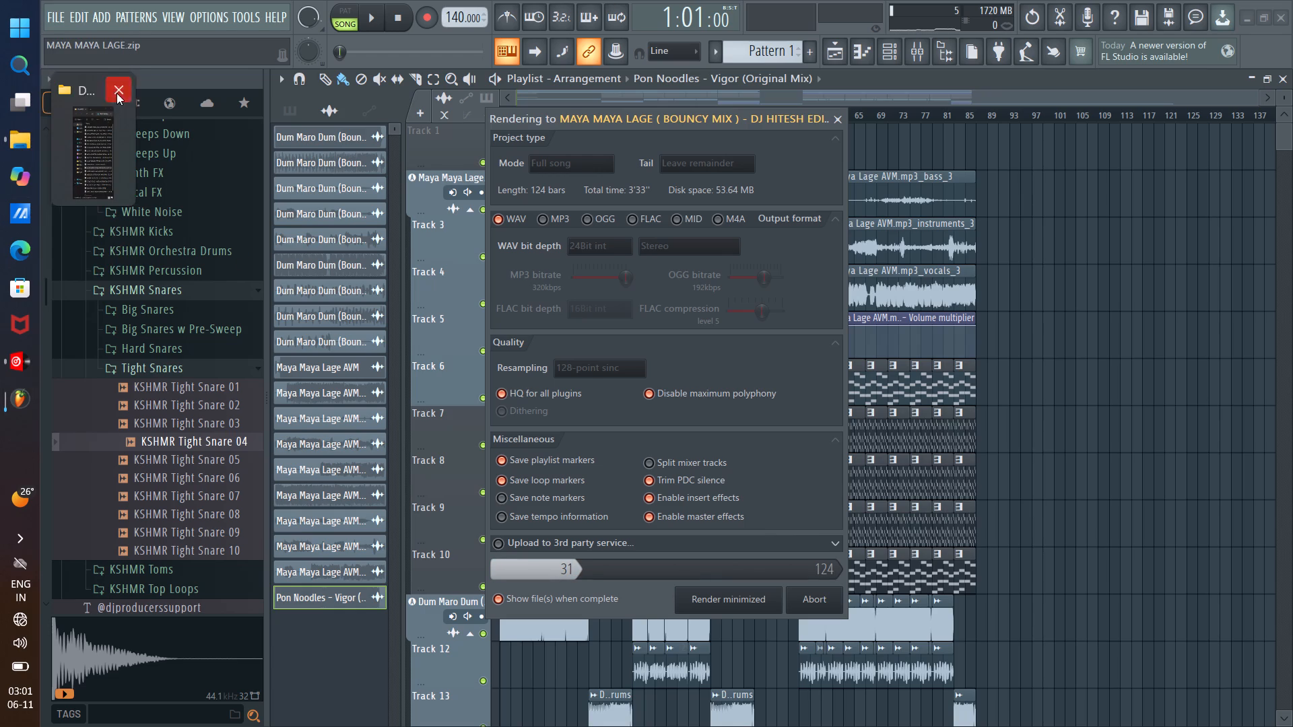
Bring VirtualDJ to the front and close it.
click(26, 372)
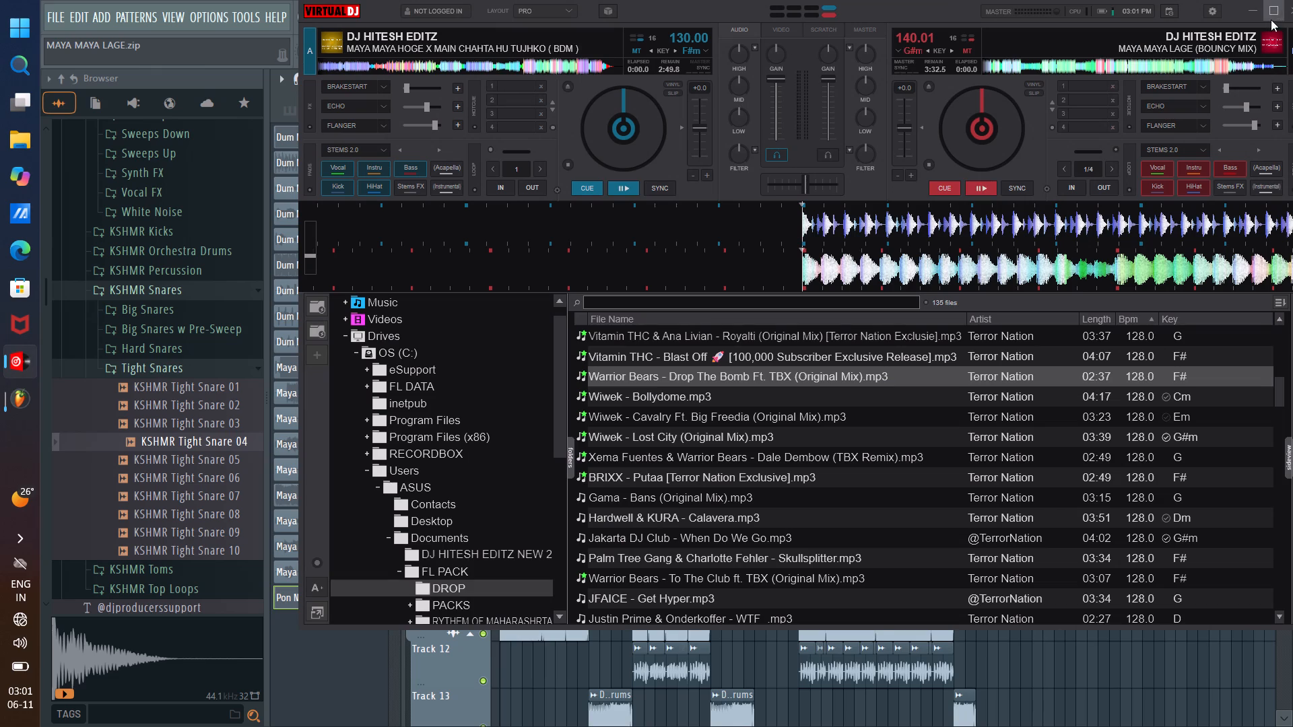
click(1292, 9)
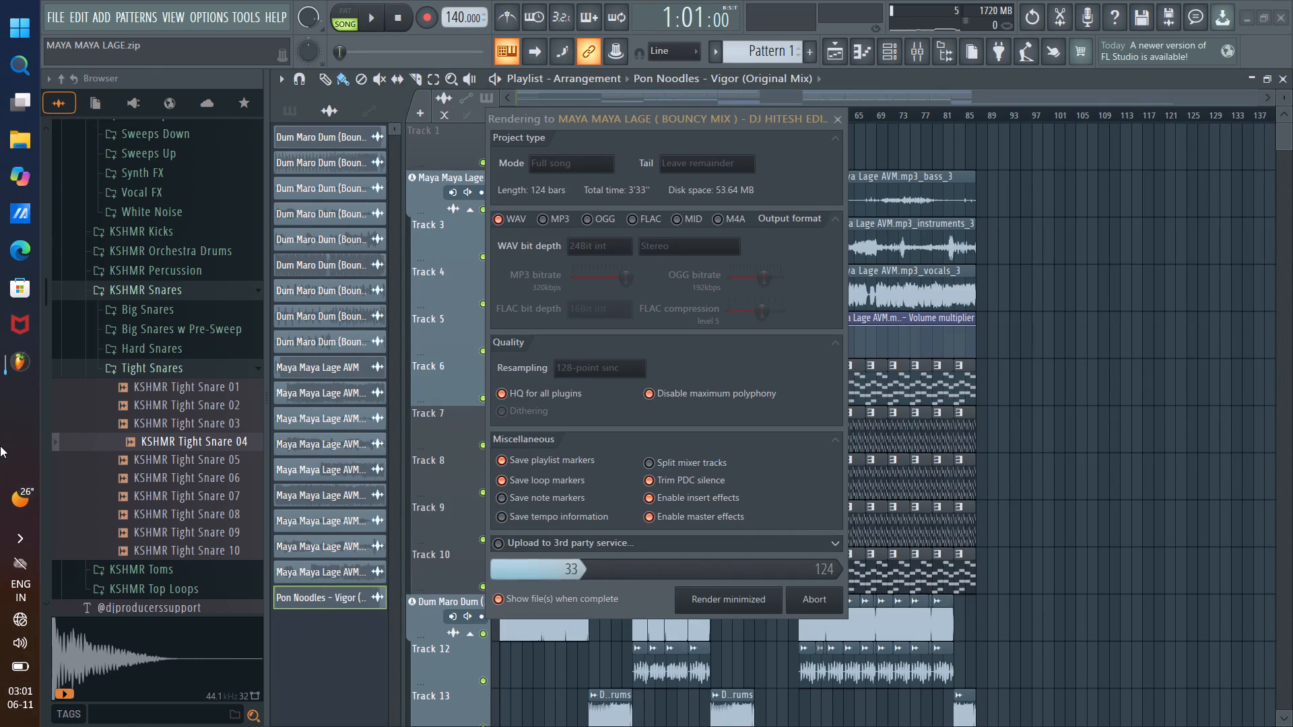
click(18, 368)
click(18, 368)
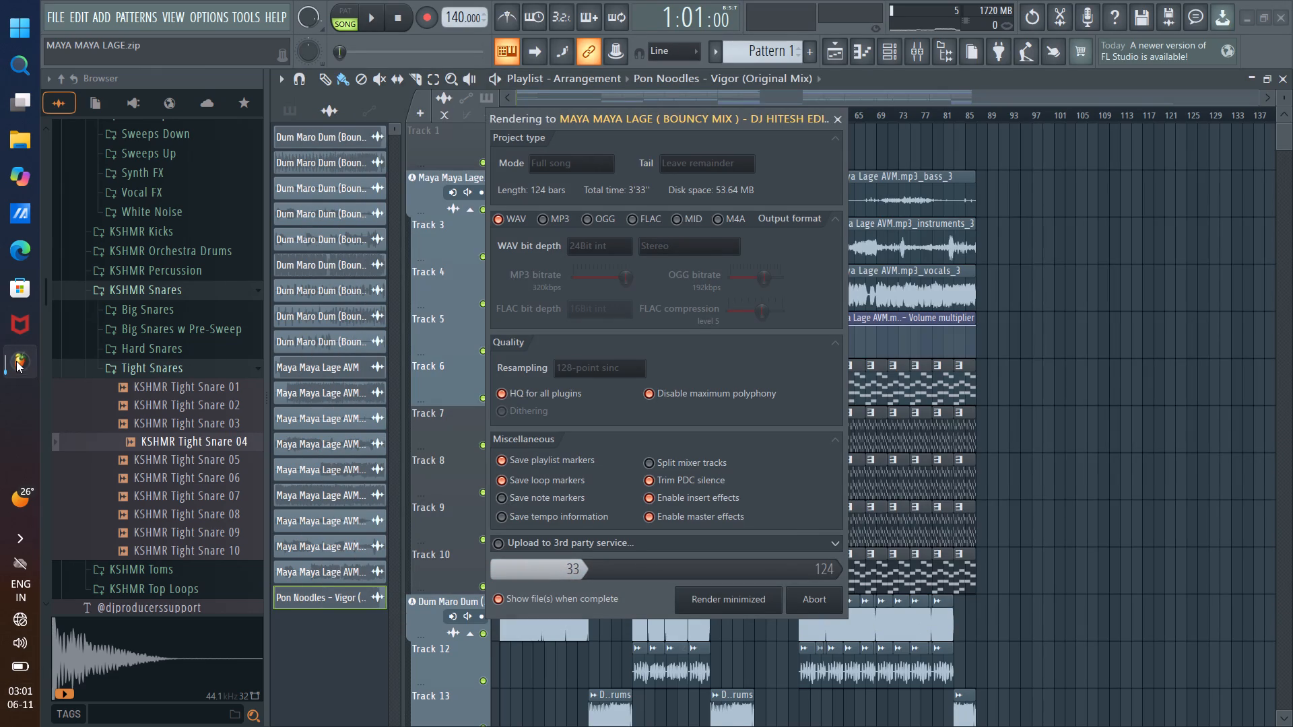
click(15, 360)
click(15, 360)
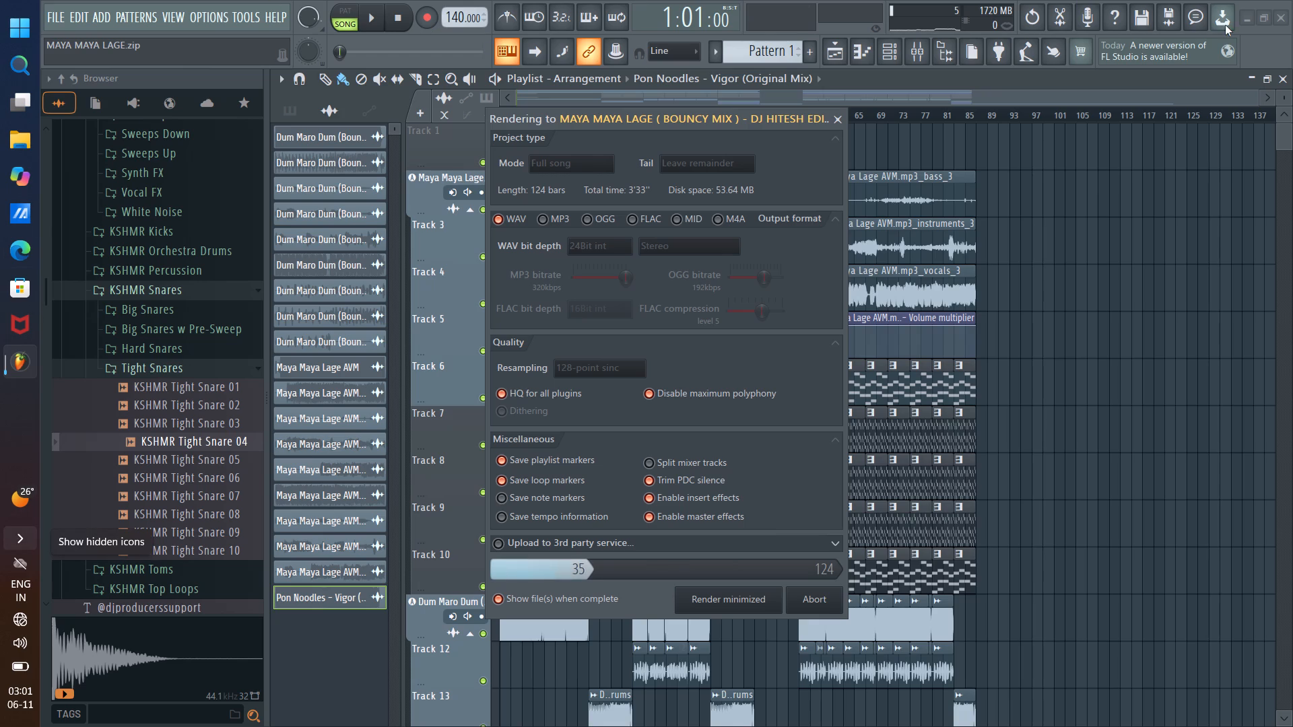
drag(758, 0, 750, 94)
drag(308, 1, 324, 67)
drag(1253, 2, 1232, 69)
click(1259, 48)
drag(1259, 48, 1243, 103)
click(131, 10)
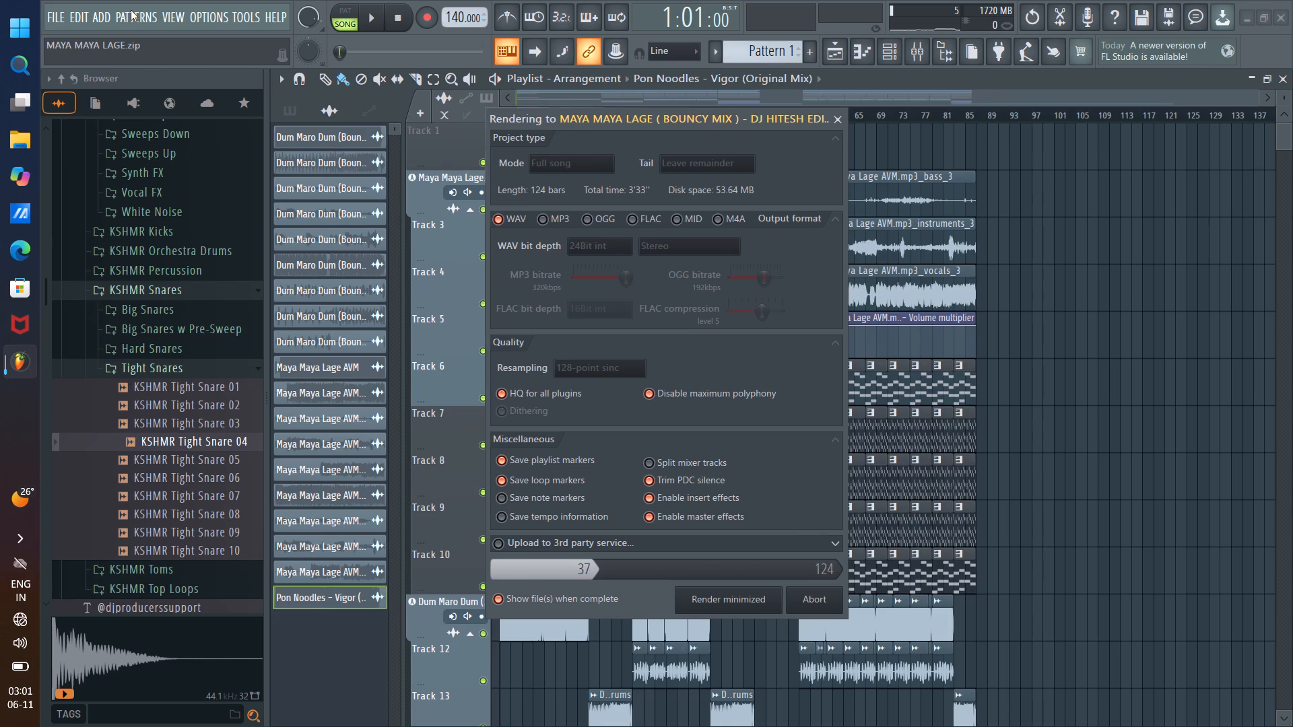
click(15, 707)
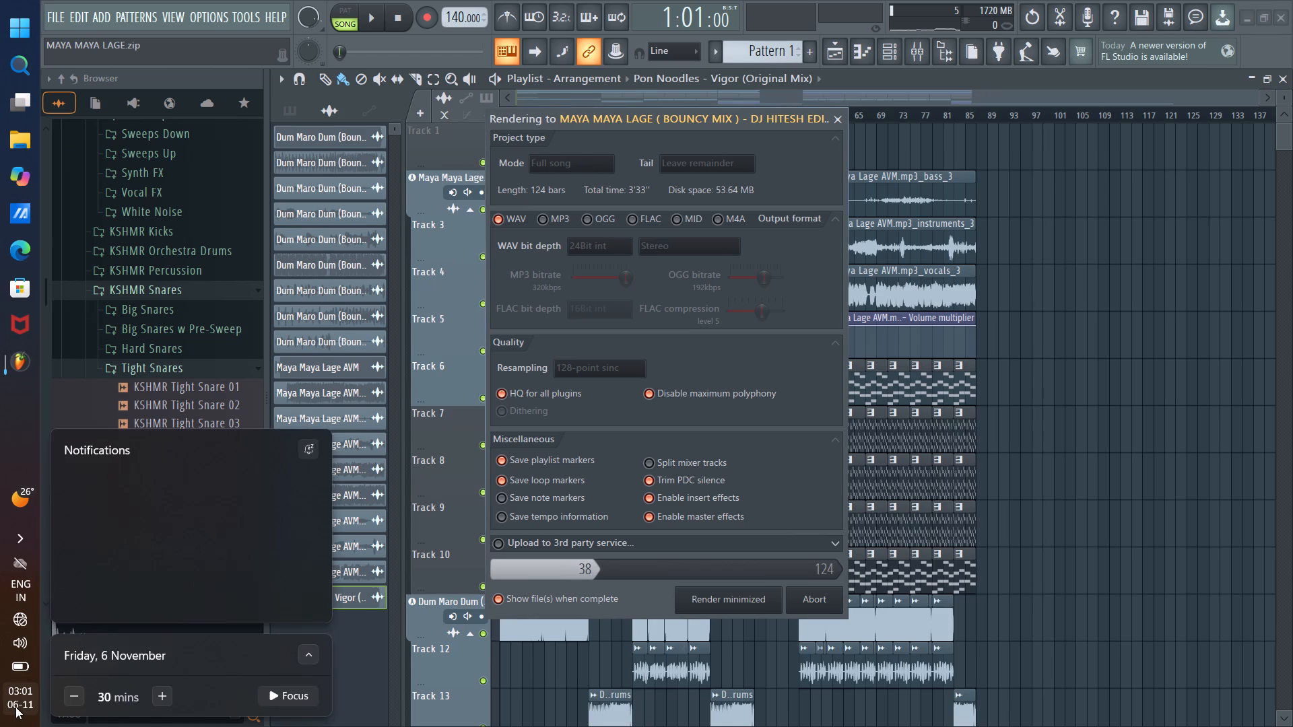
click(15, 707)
Create a second virtual desktop, Desktop 2, and switch to it.
click(20, 94)
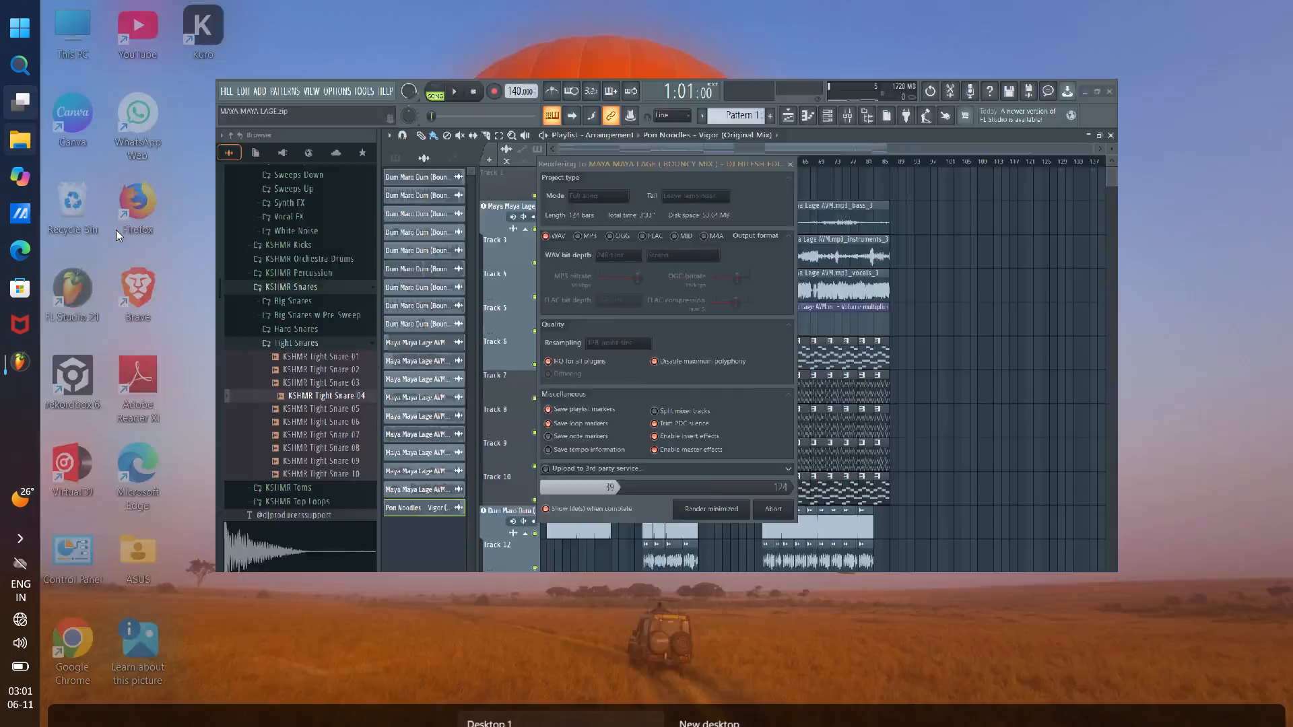
click(854, 680)
click(661, 630)
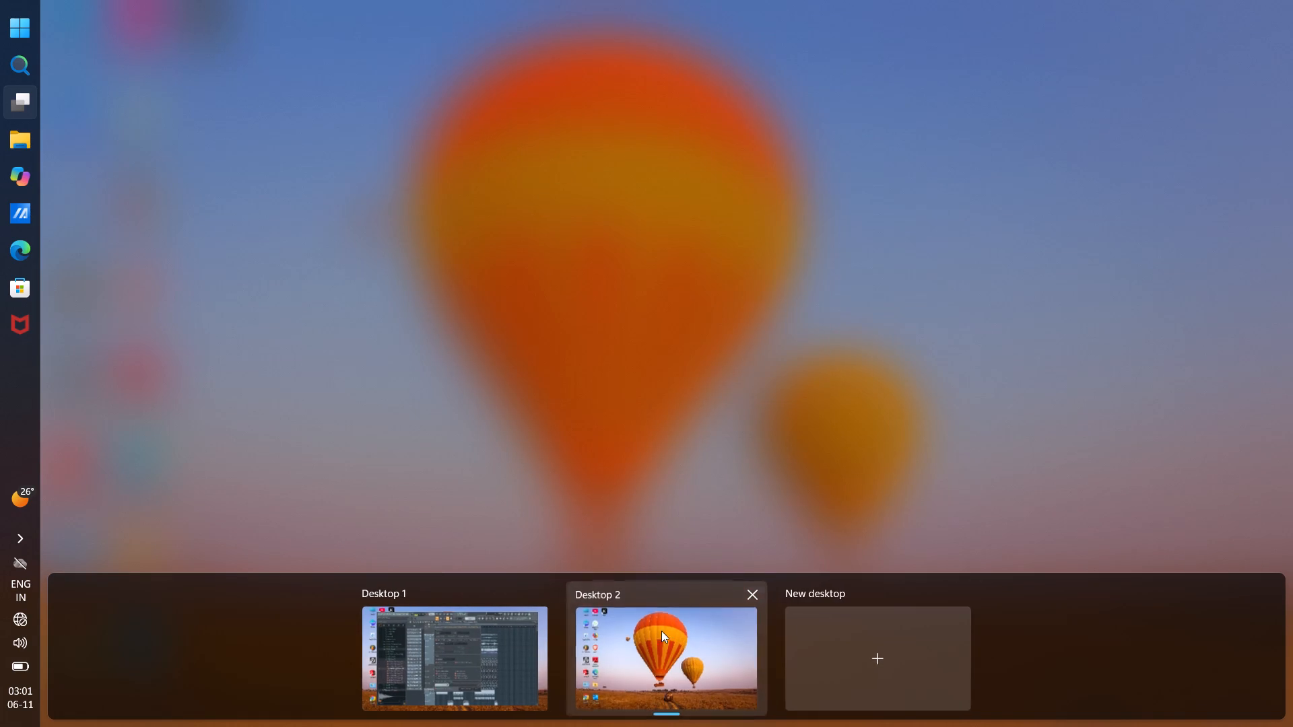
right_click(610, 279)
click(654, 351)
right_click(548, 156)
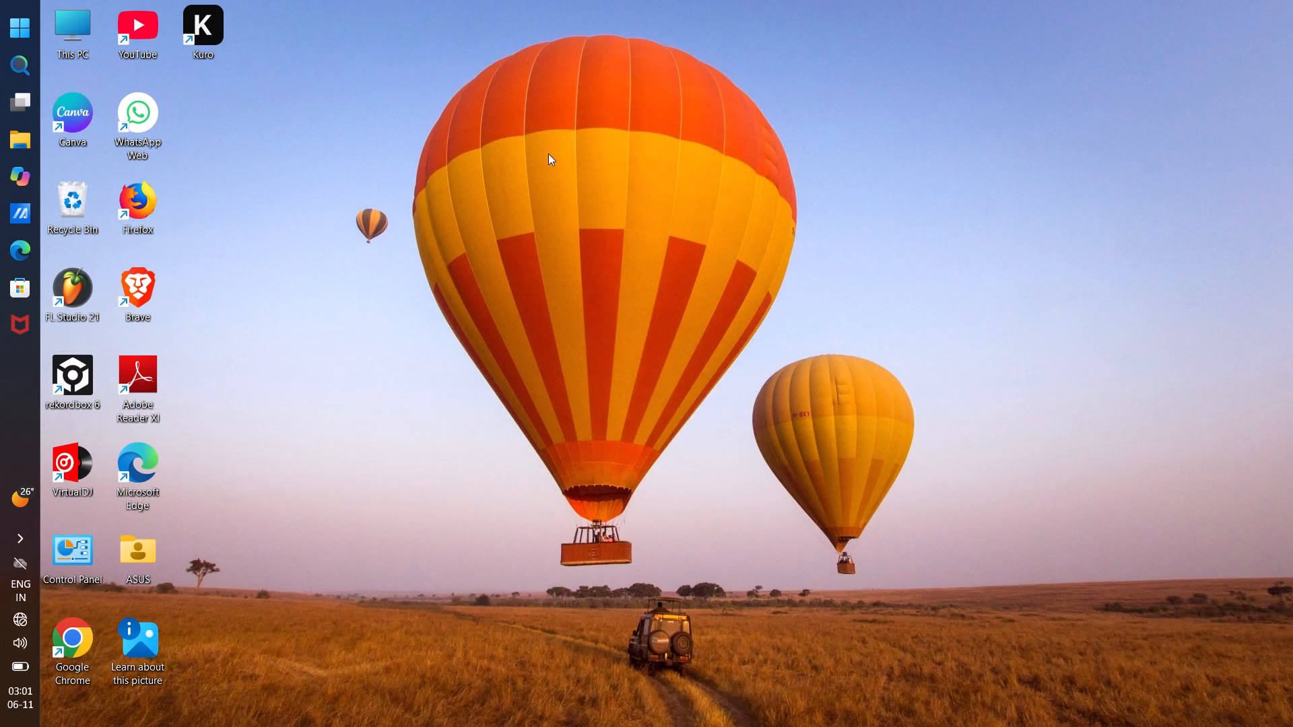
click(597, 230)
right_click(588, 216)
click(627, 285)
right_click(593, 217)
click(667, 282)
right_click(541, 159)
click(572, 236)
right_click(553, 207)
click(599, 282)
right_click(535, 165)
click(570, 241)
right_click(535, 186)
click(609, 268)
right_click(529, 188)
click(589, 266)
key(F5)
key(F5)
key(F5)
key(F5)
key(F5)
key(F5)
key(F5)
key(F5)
Return to Desktop 1 to check the progress of the Bouncy Mix render in FL Studio.
click(20, 120)
click(486, 654)
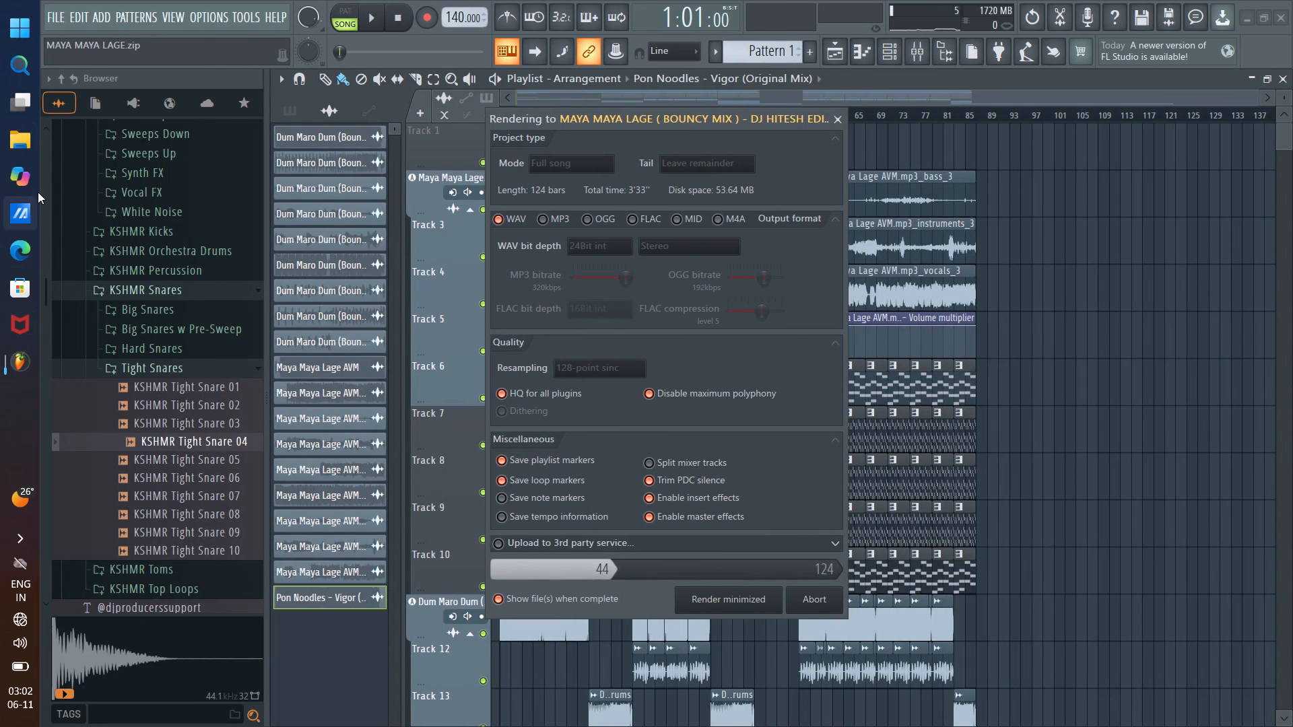
Switch to Desktop 2 and run the tree command twice through the Windows Run dialog.
click(22, 97)
click(688, 651)
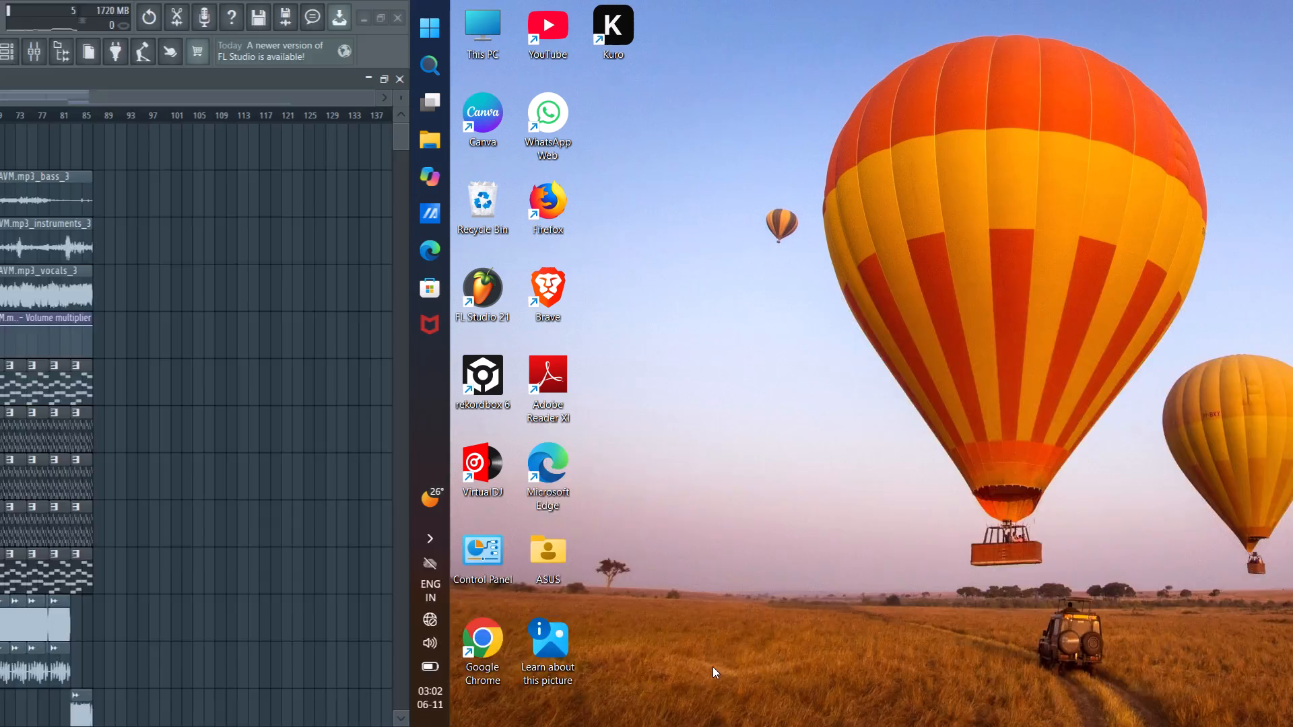
click(672, 331)
key(super+r)
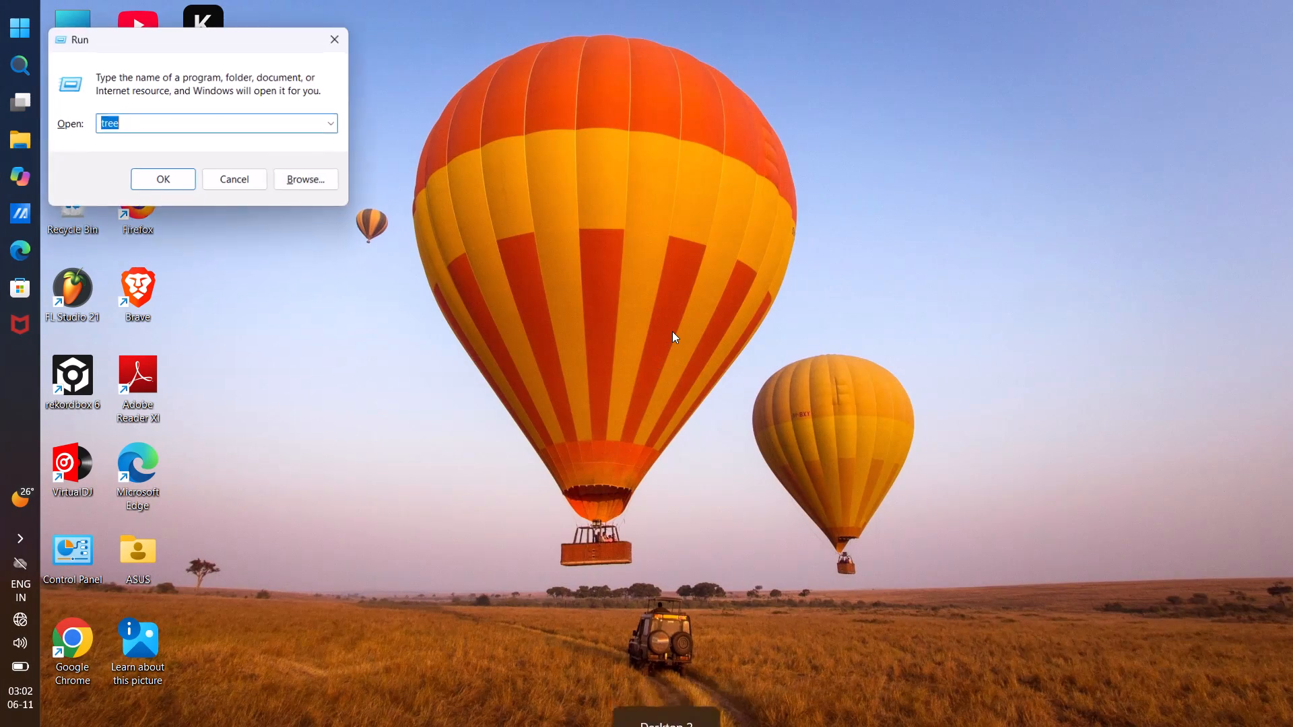
key(Return)
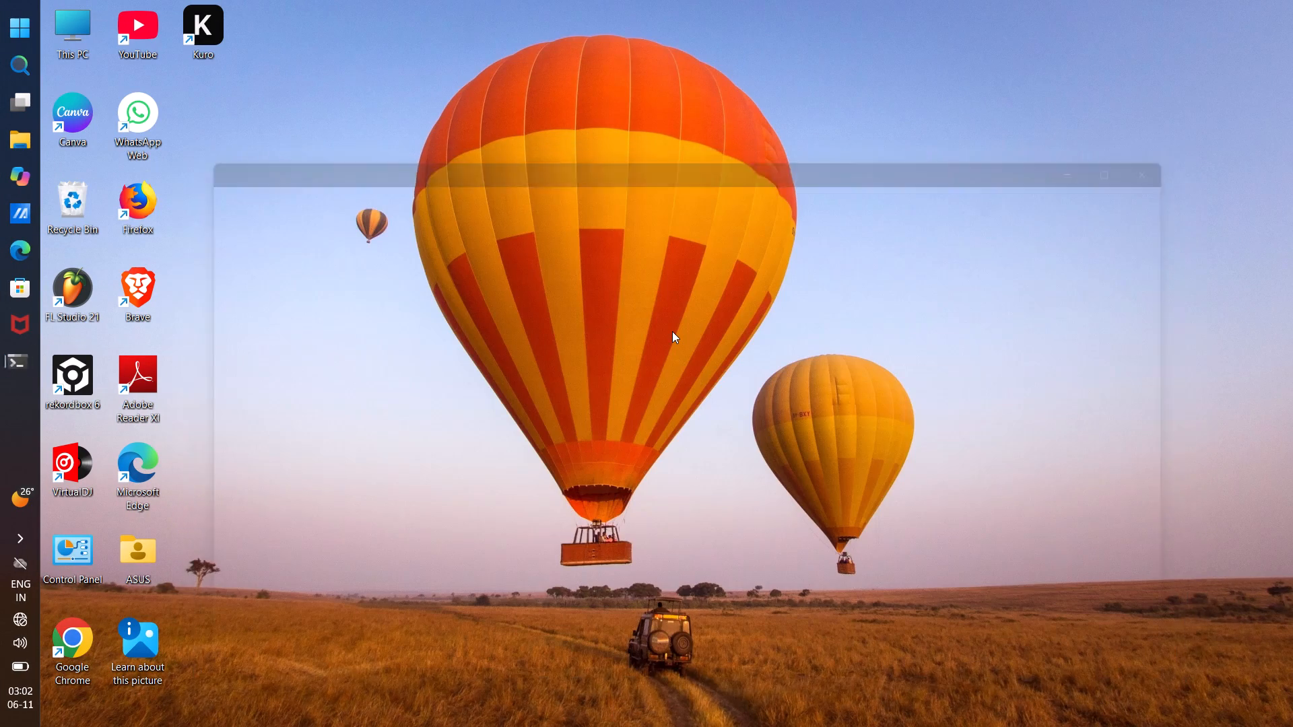
key(super+r)
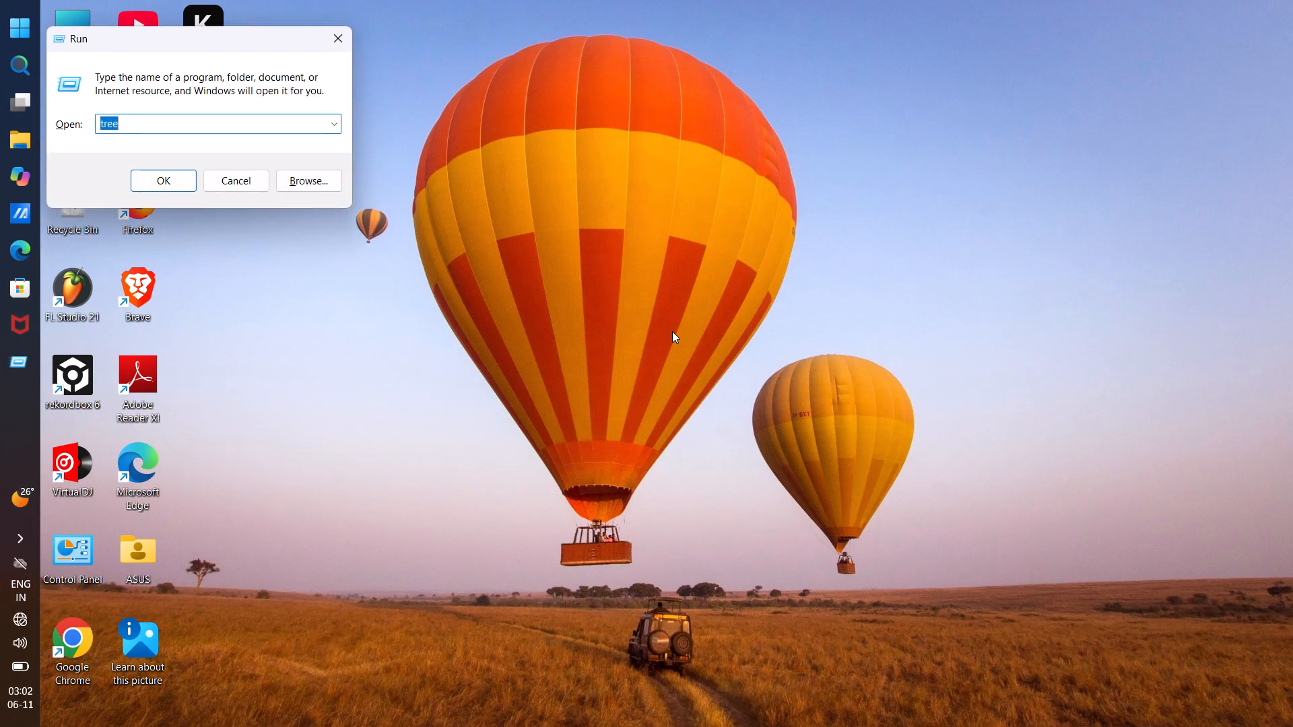
key(Return)
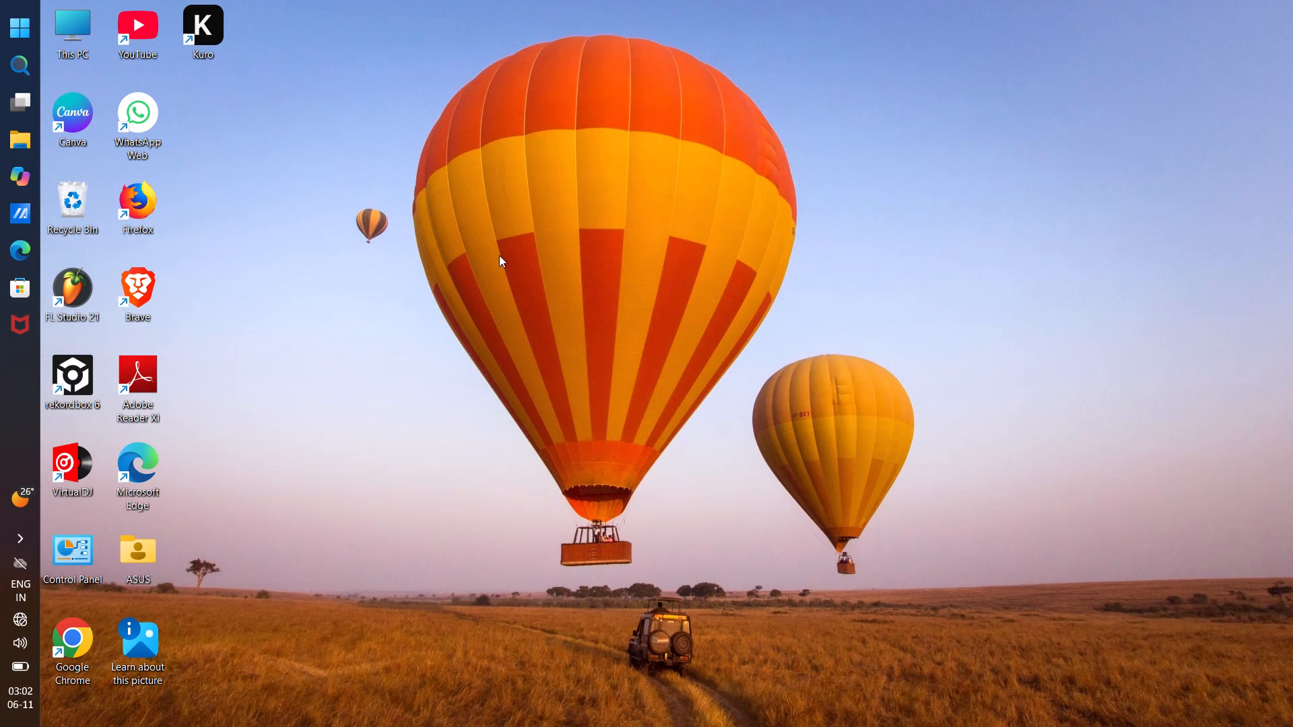
Switch back to Desktop 1, where FL Studio is rendering the Bouncy Mix.
click(32, 94)
click(471, 640)
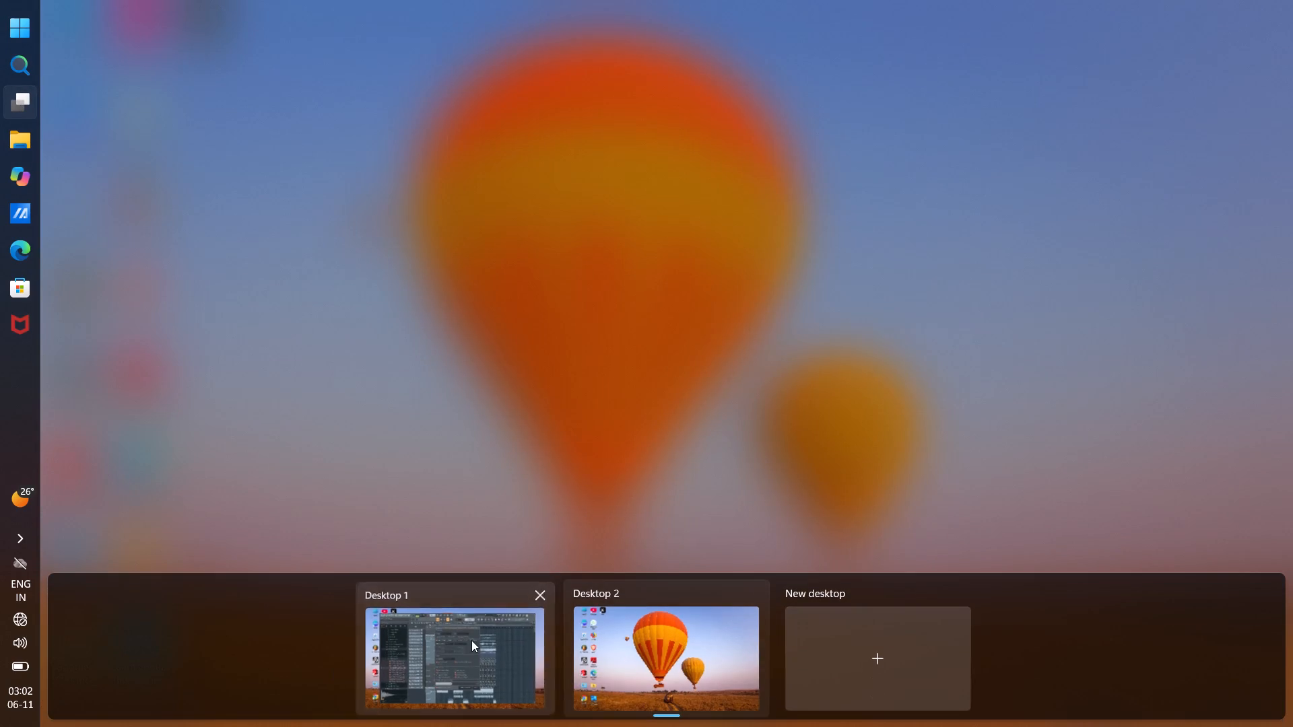